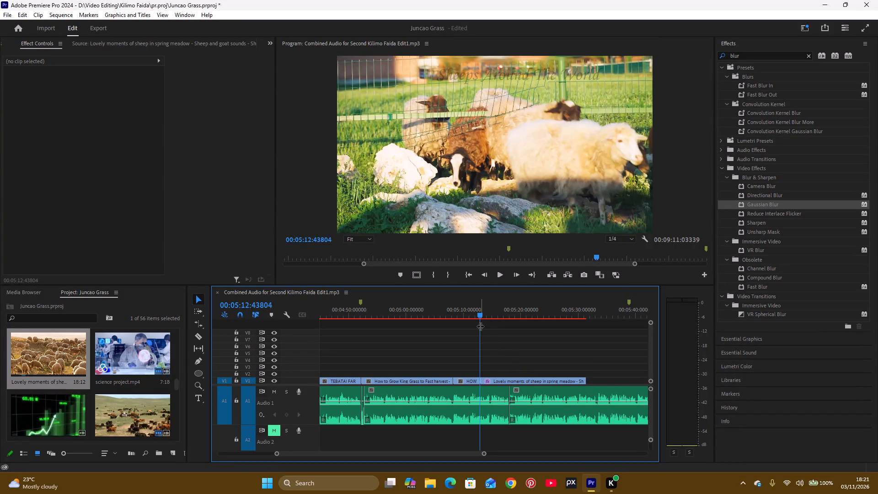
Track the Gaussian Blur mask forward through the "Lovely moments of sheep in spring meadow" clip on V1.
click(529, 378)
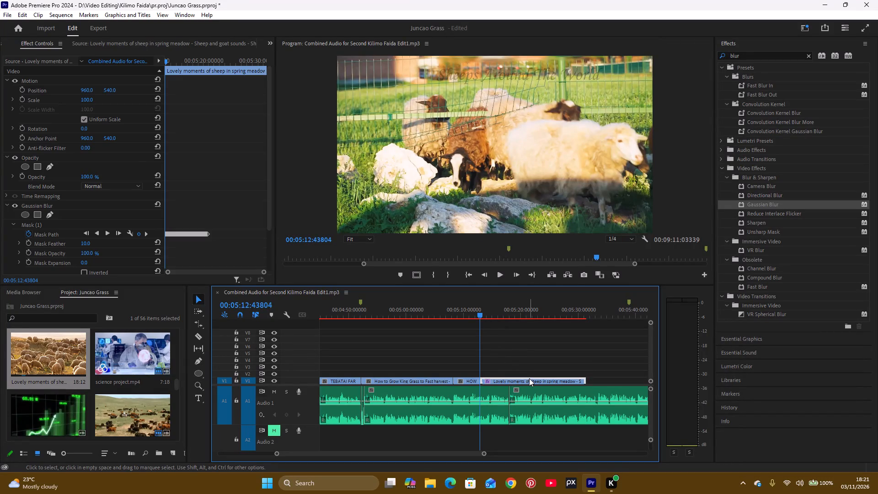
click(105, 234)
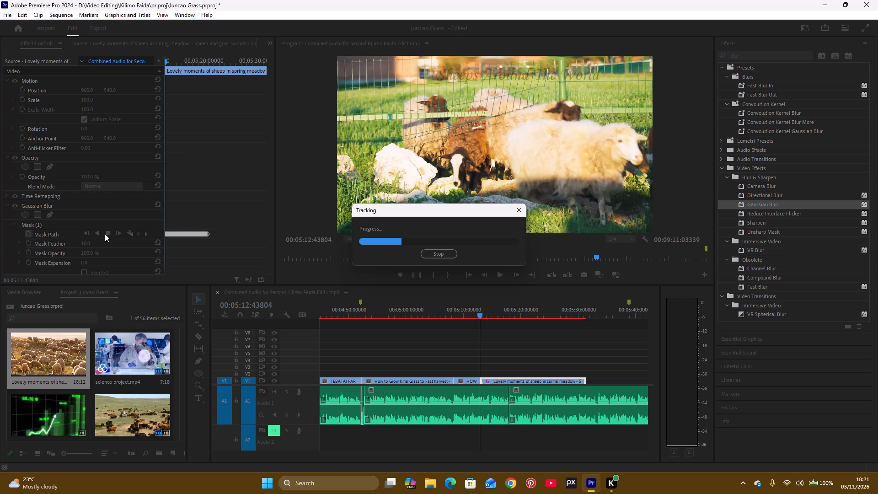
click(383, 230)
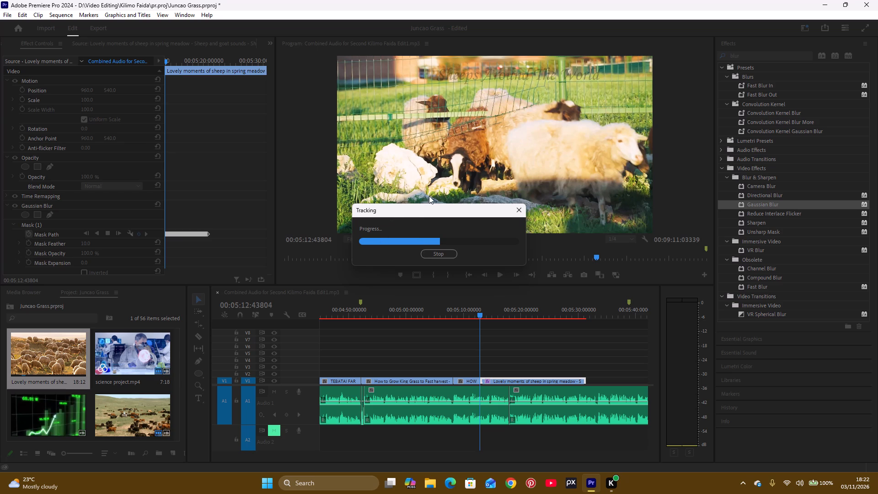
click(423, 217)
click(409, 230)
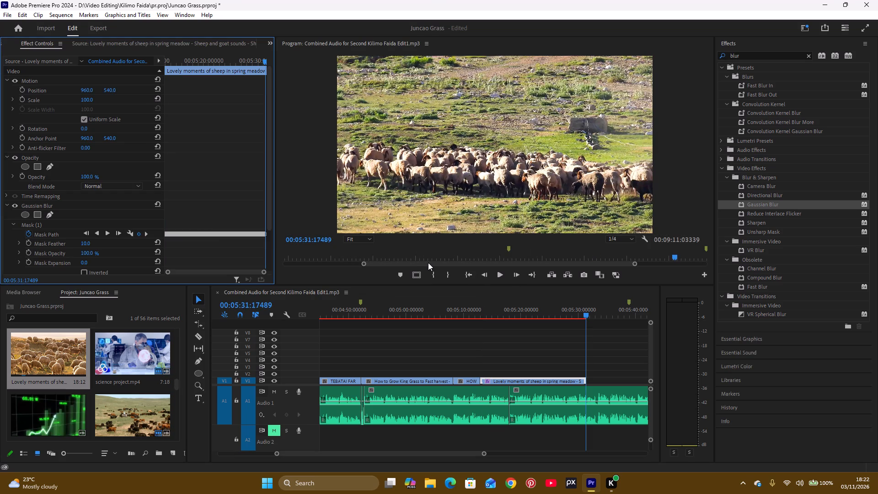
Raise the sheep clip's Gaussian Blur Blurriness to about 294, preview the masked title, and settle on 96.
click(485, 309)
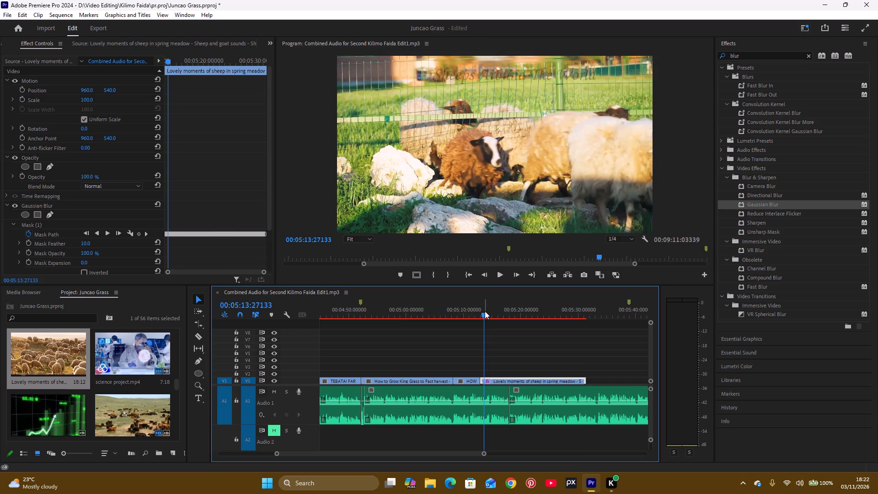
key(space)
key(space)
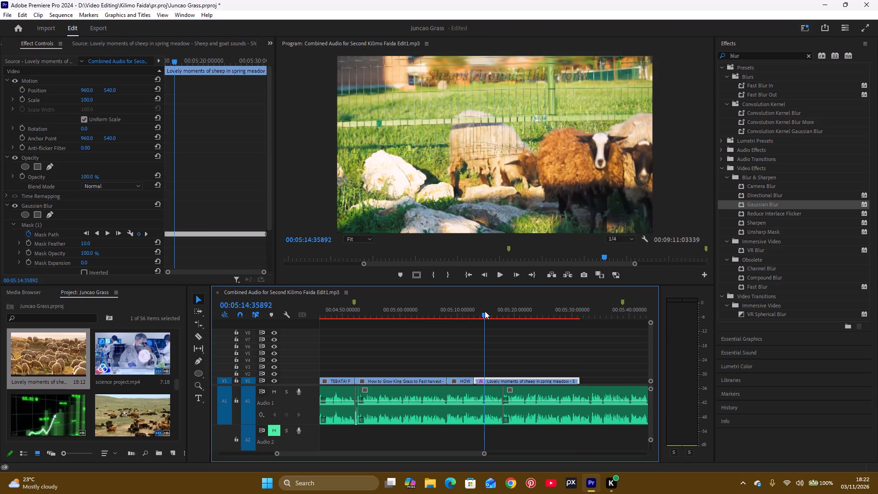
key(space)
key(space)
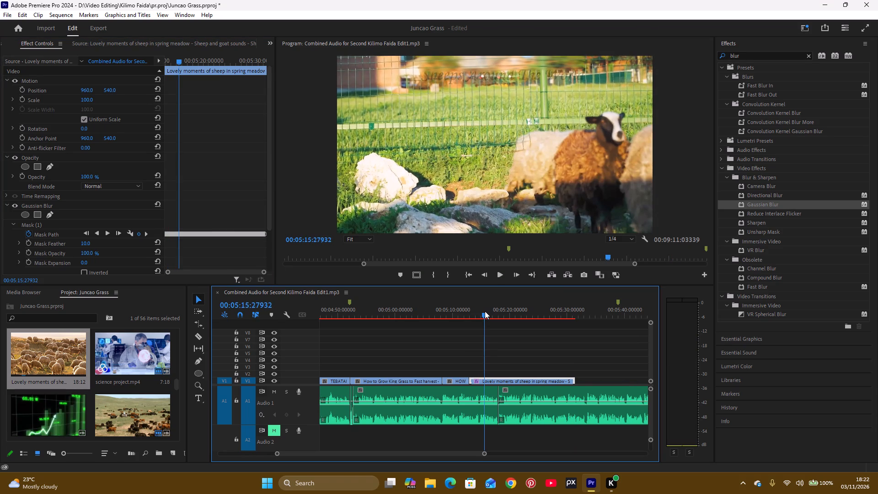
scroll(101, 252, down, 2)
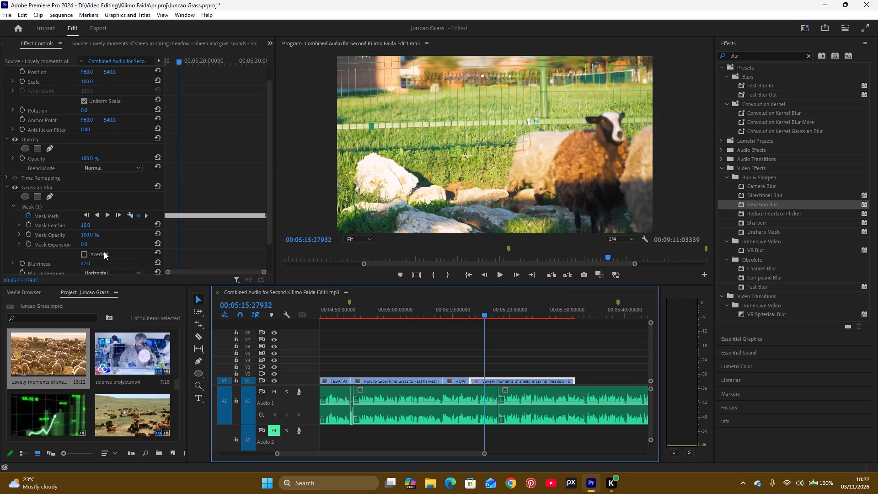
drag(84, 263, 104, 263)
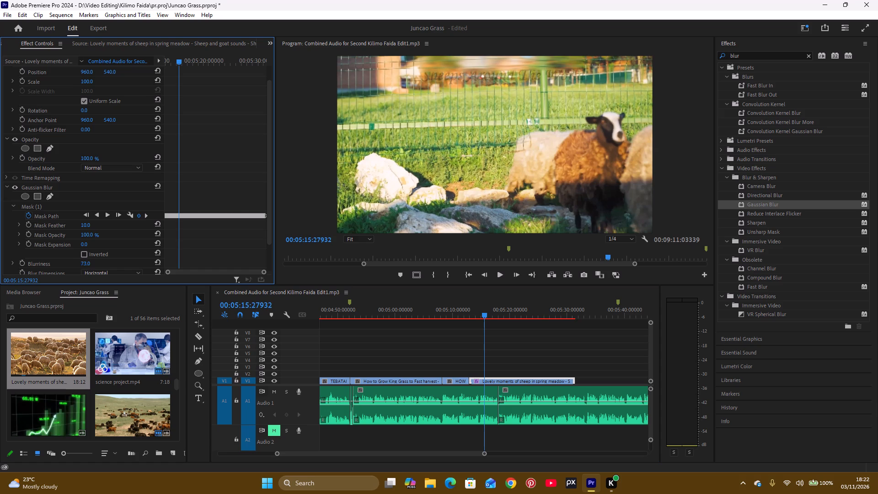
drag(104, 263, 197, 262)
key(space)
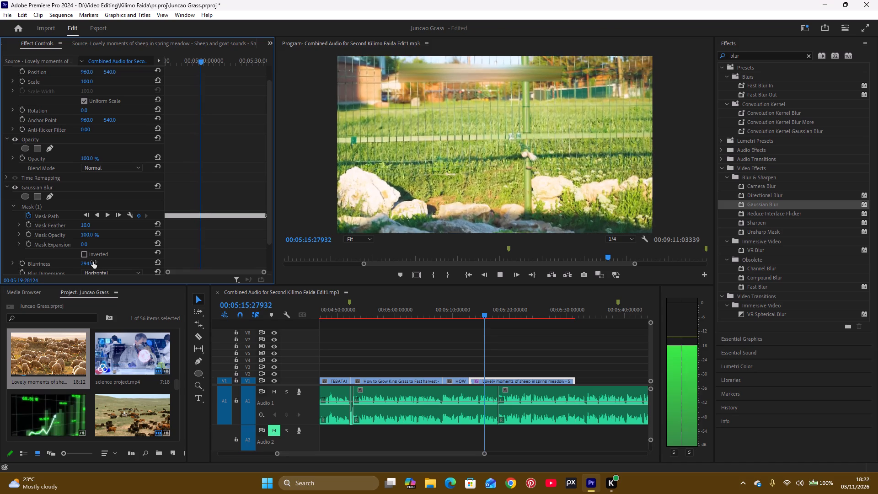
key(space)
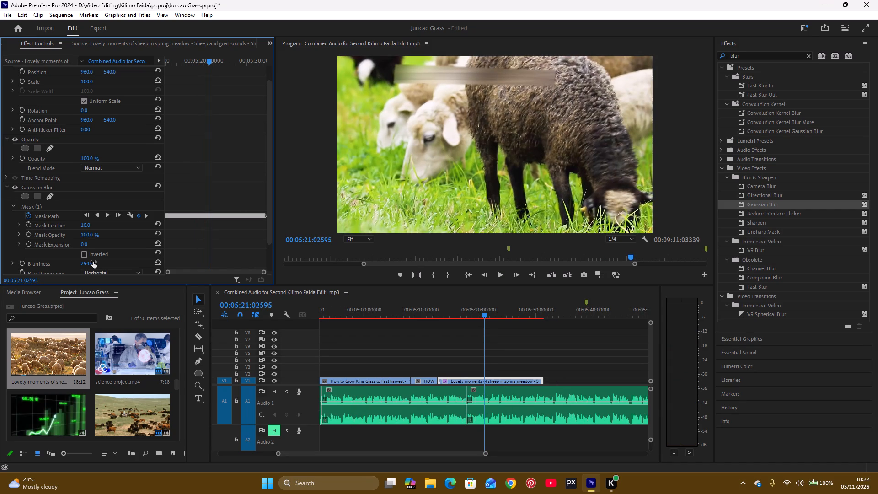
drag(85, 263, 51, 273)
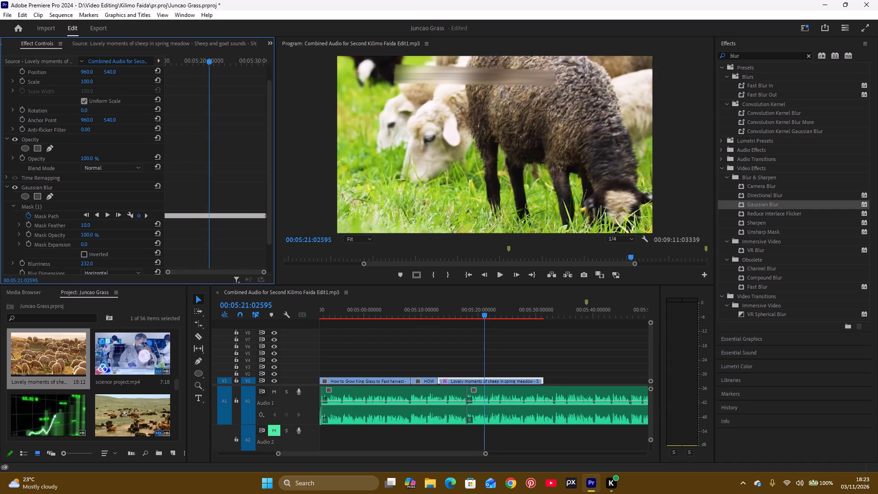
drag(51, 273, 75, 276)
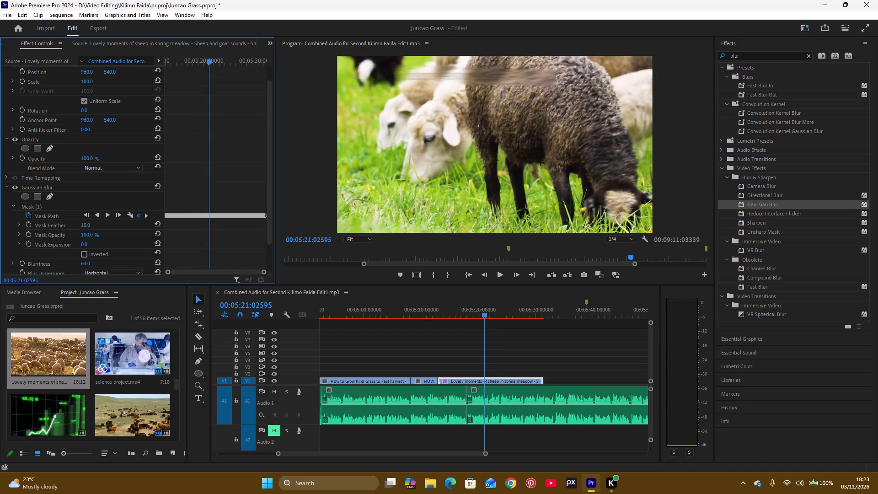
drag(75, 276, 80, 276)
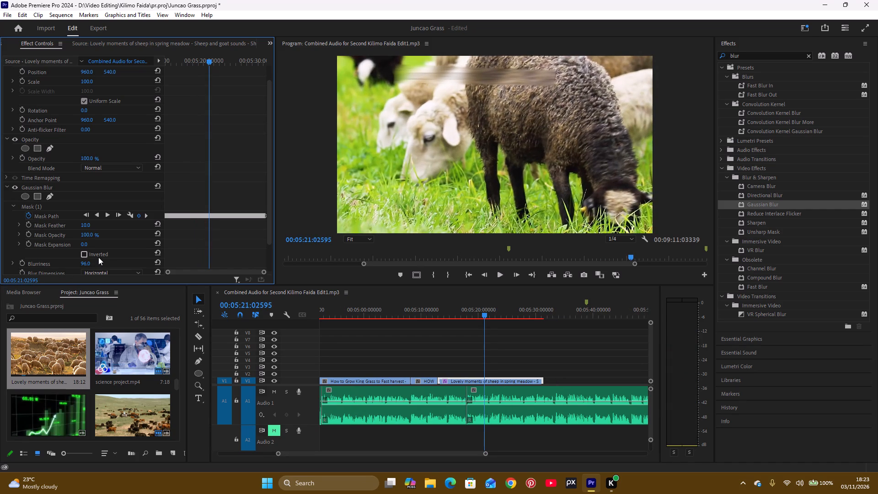
Set the Gaussian Blur's Blur Dimensions to Vertical and preview the sheep clip from just before its start.
click(123, 269)
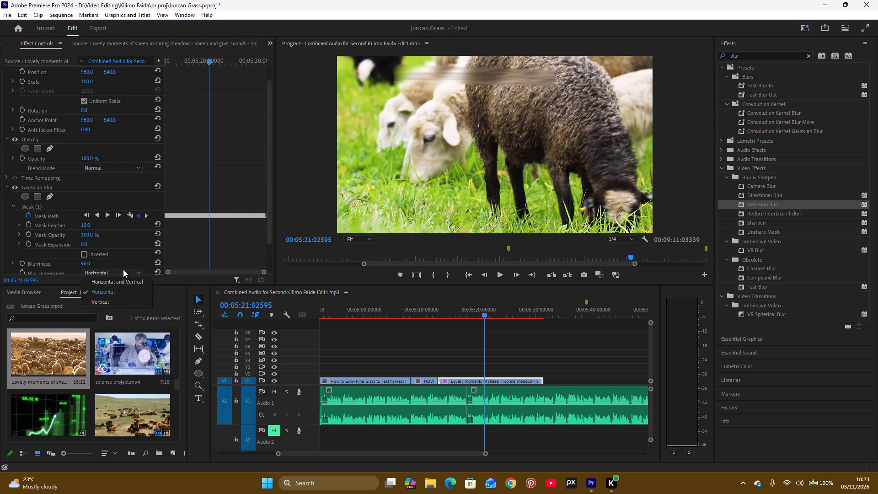
click(118, 304)
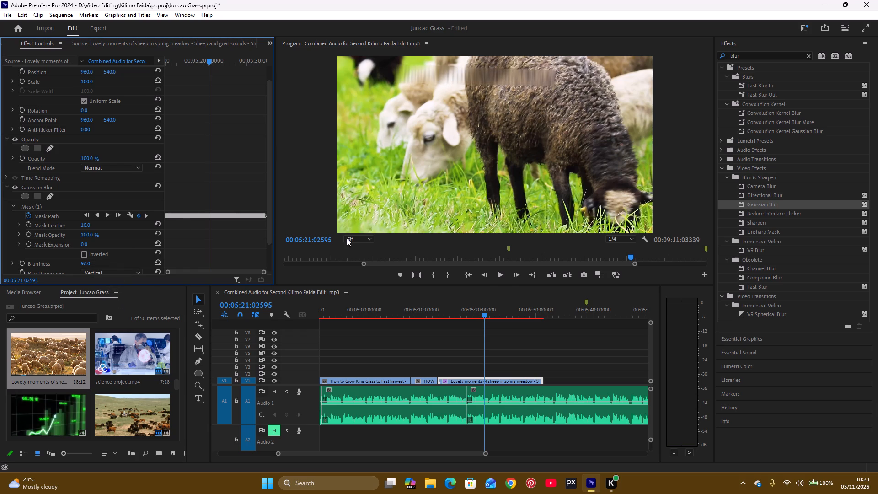
click(455, 317)
click(434, 317)
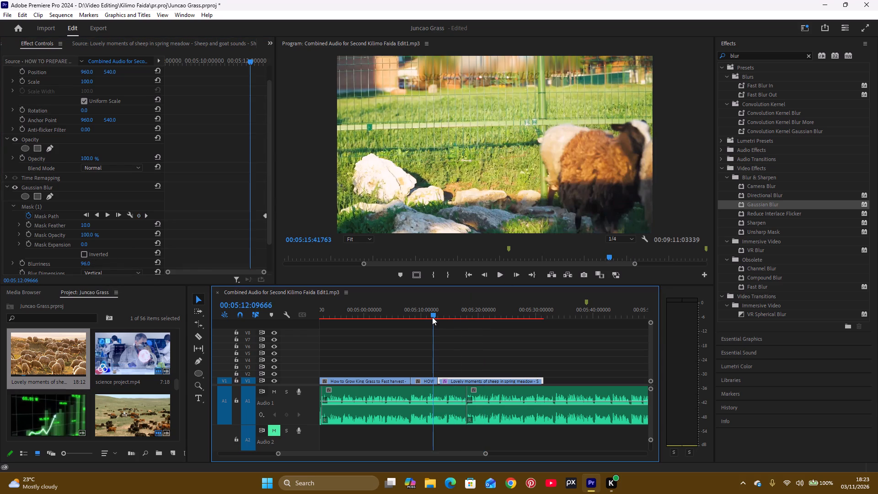
key(space)
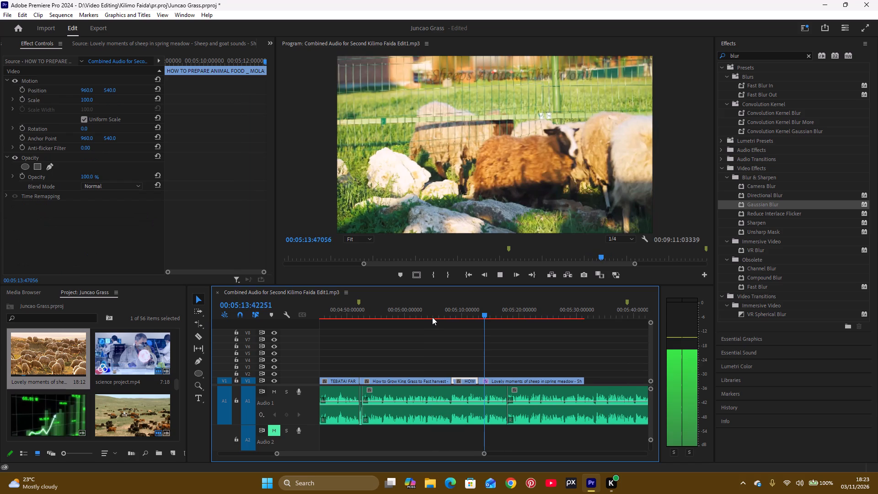
key(space)
key(space)
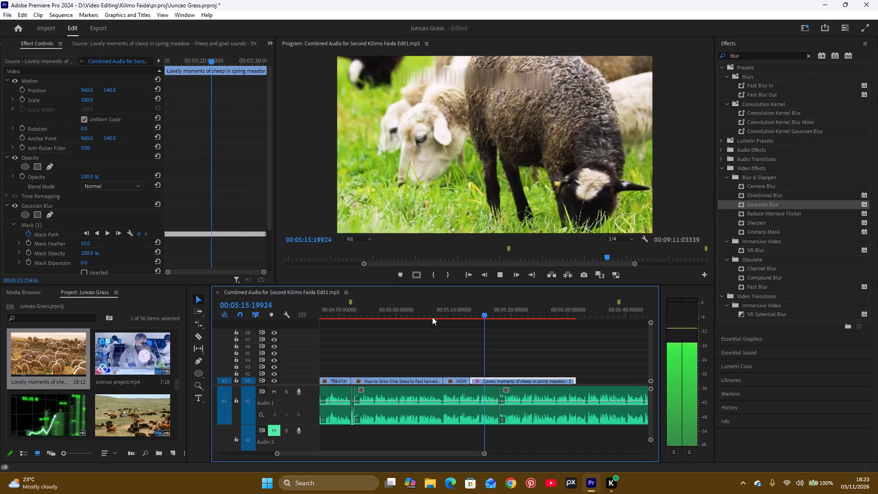
key(space)
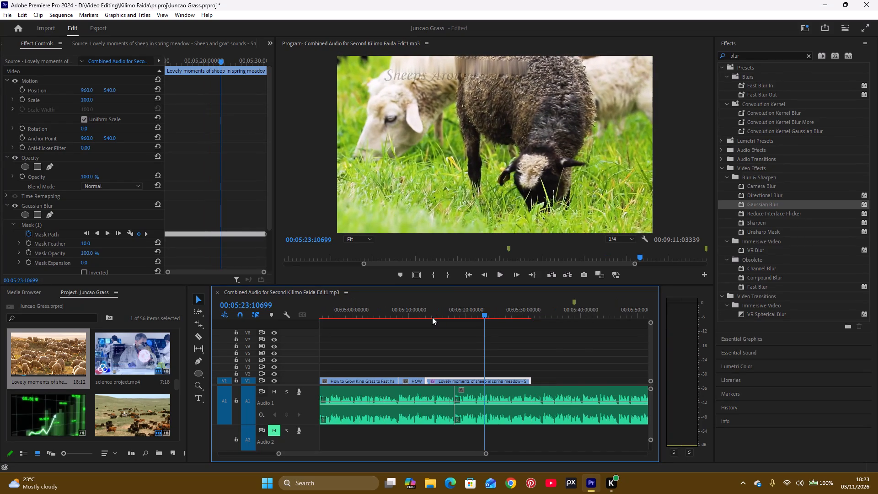
Delete Mask (1) from the sheep clip's Gaussian Blur and play back the sequence into that clip.
right_click(48, 225)
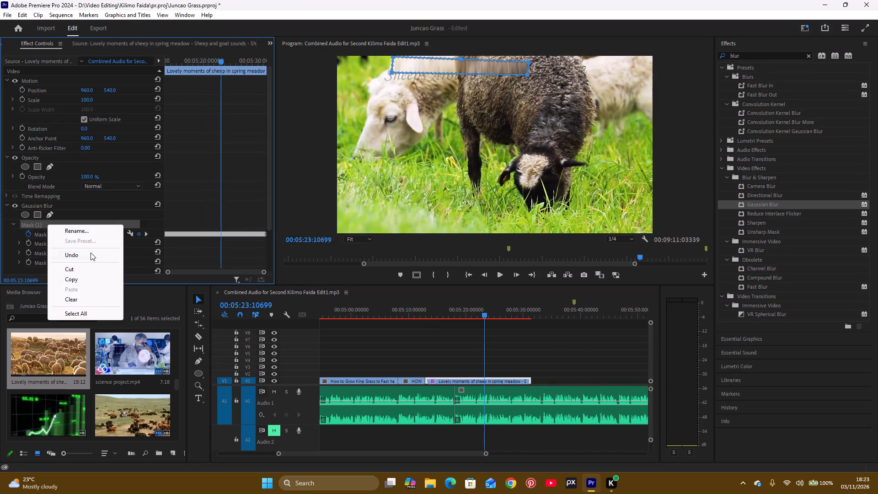
click(77, 301)
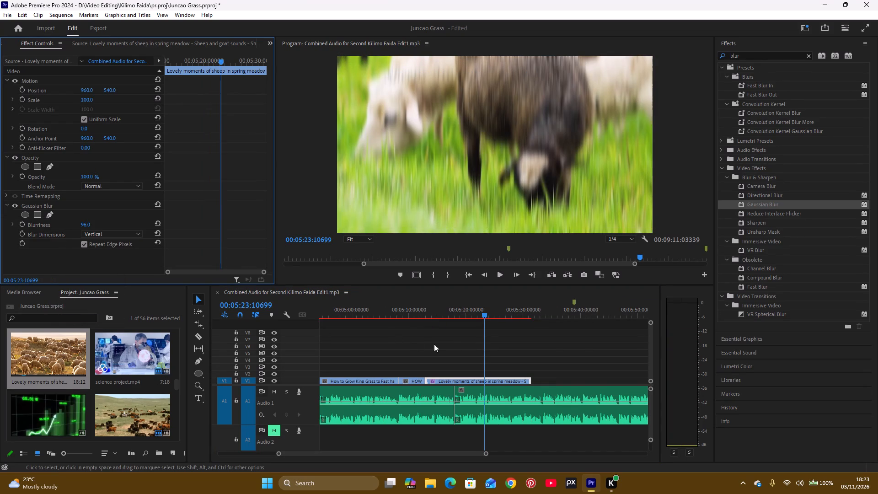
click(379, 315)
key(space)
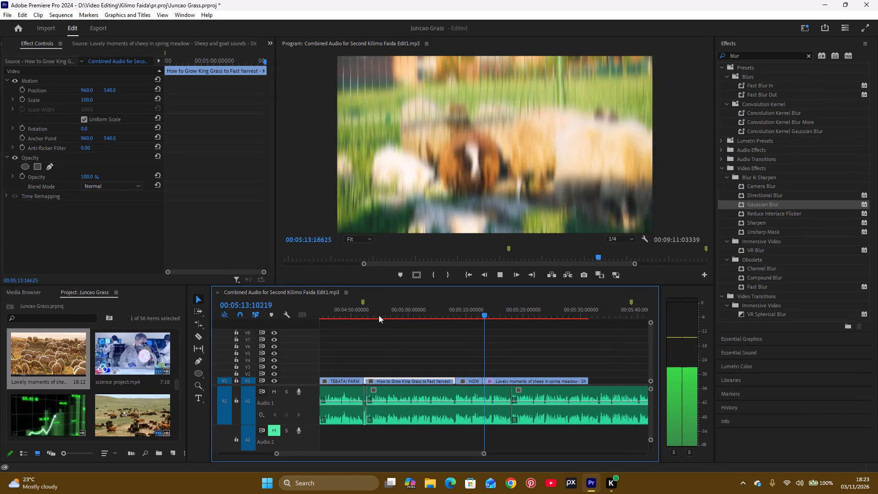
key(space)
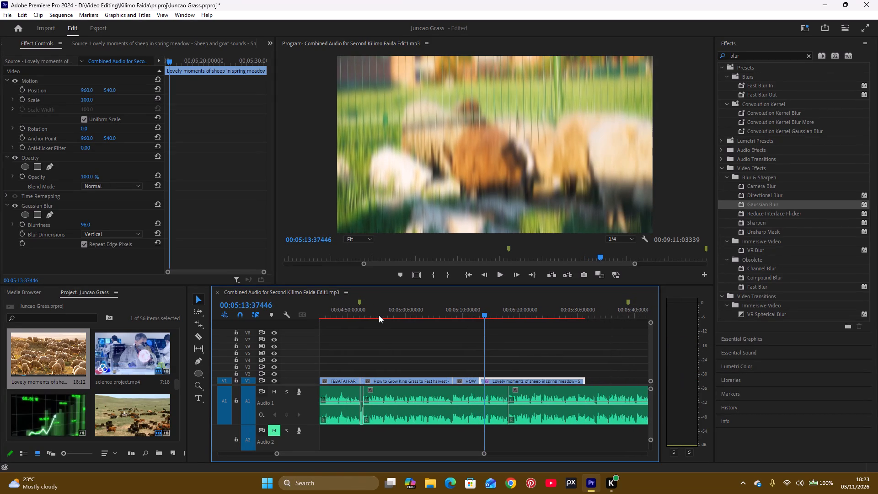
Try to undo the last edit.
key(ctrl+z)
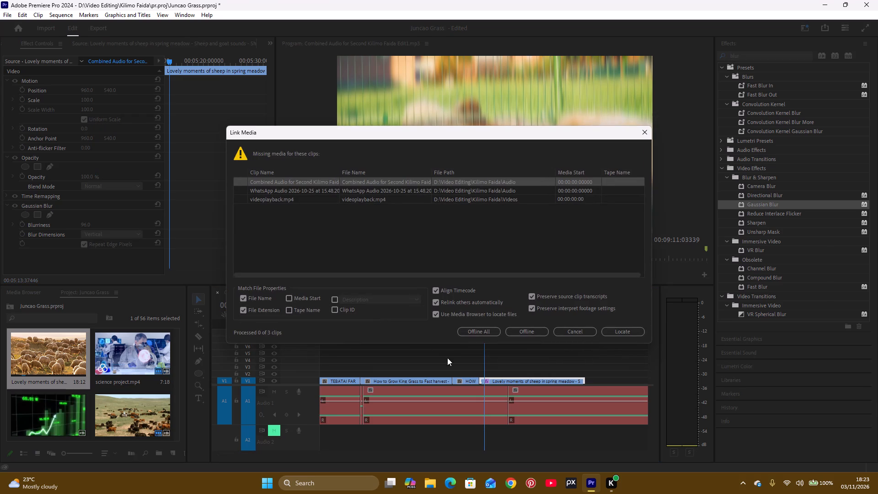
Relink the missing media by locating "Combined Audio for Second Kilimo Faida Edit1.mp3.mpeg" in the Kilimo Faida Audio folder.
click(630, 333)
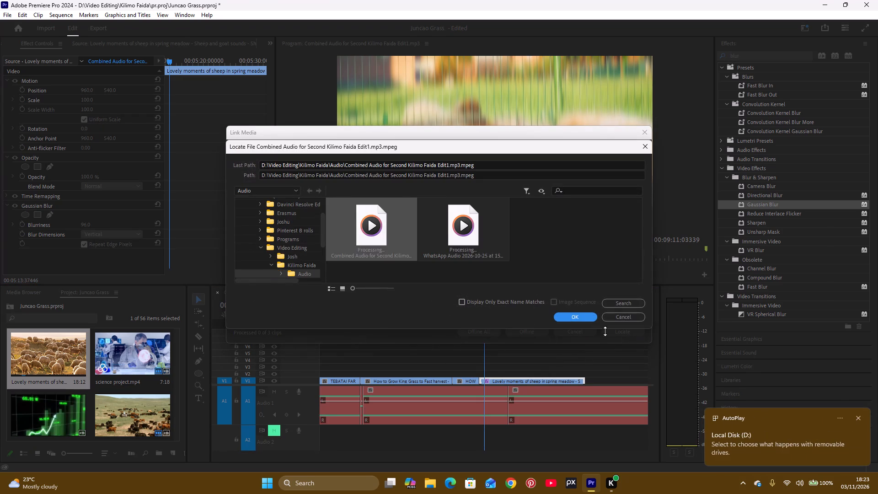
click(567, 316)
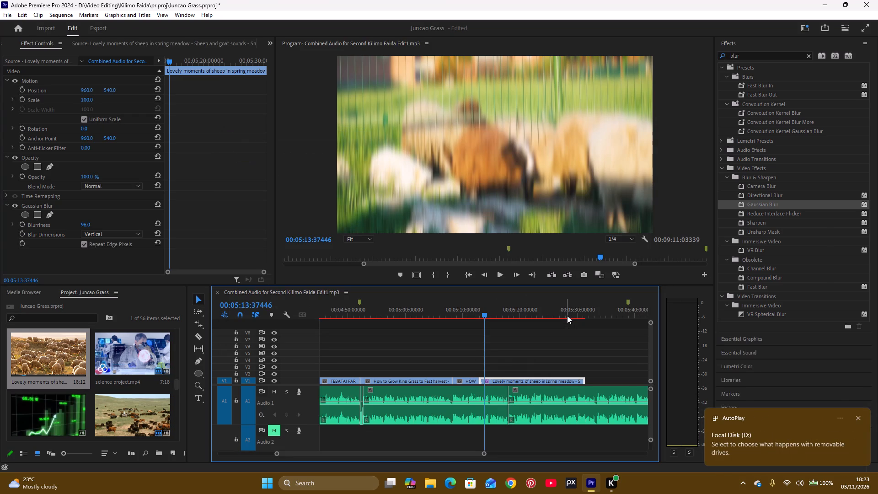
Preview the fully blurred sheep clip briefly and set its Gaussian Blur Blurriness to 0.
key(space)
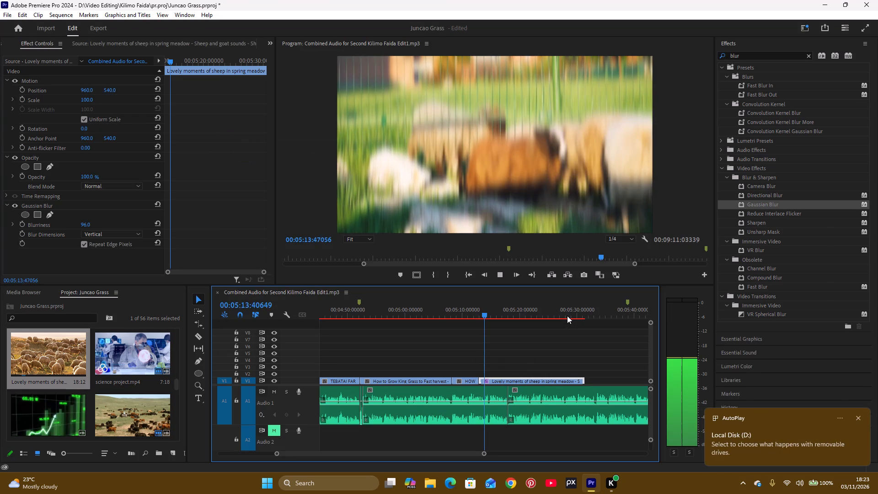
key(space)
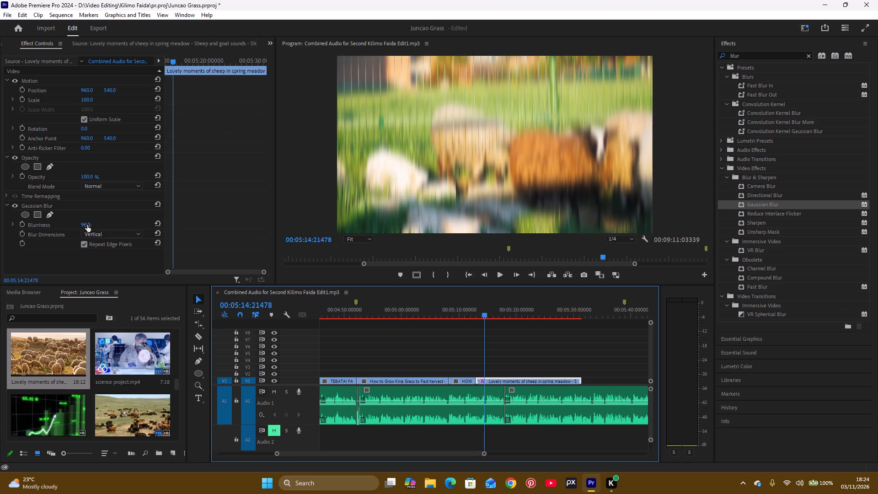
drag(88, 225, 81, 226)
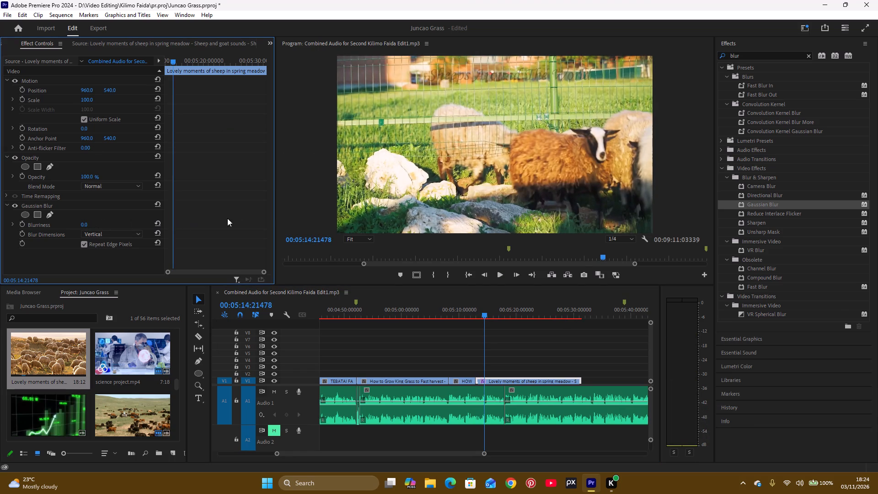
Play the sheep clip to find where to cut it, and trim its end on V1 back to 00:05:17:42443.
key(space)
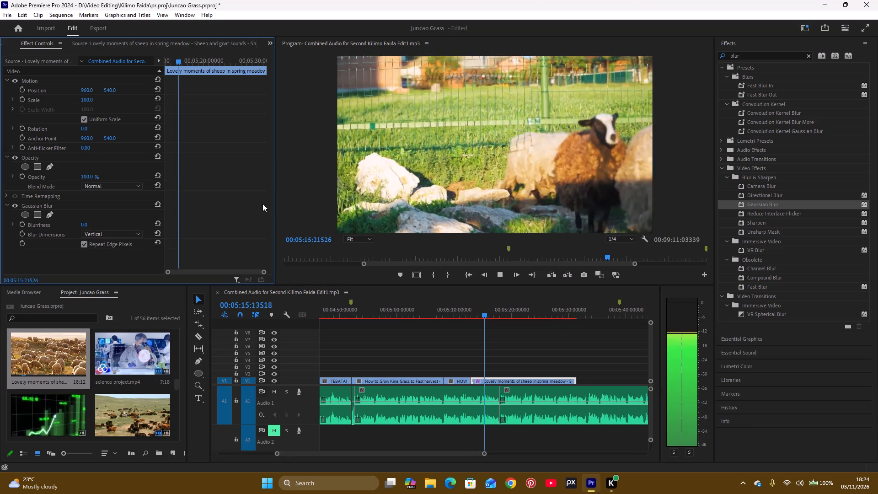
key(space)
key(space)
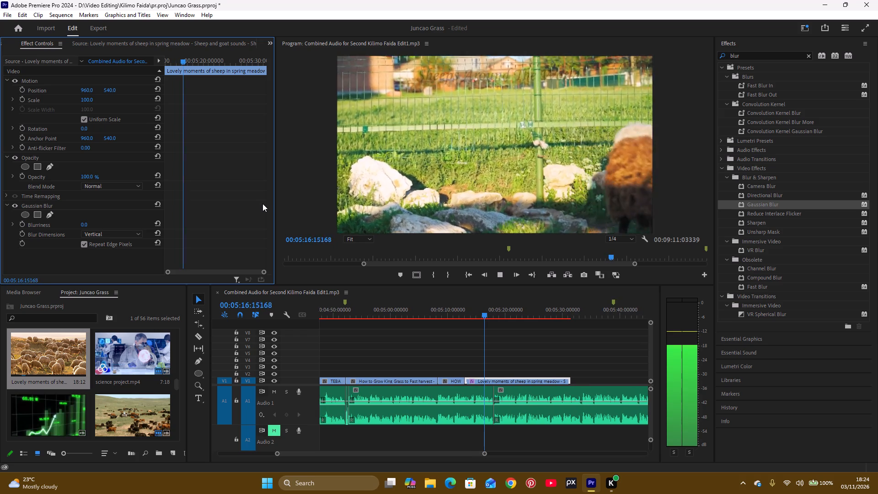
key(space)
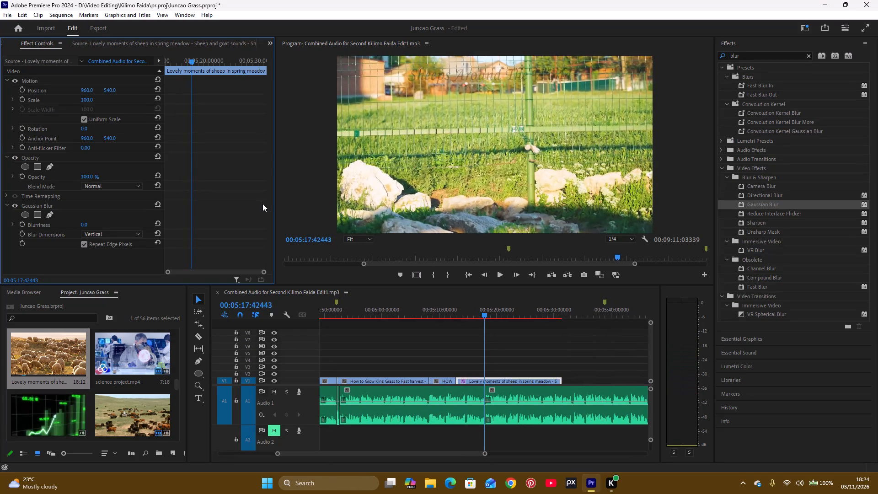
drag(560, 381, 472, 389)
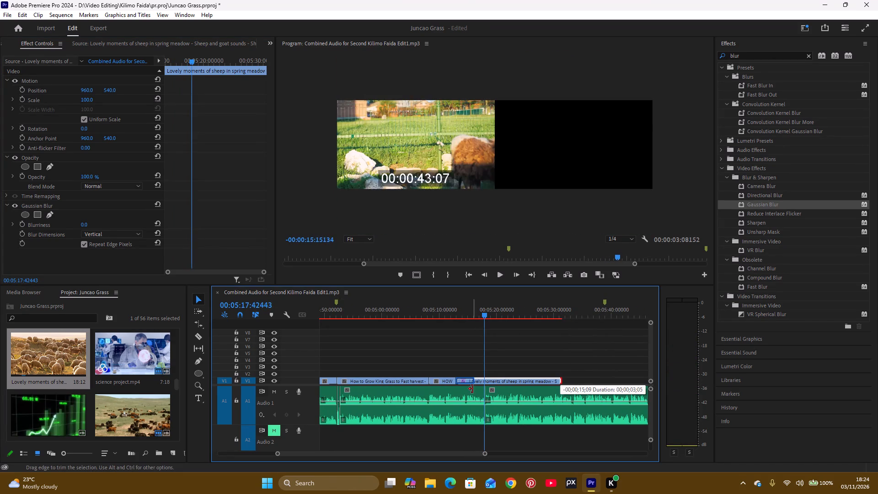
drag(472, 389, 486, 392)
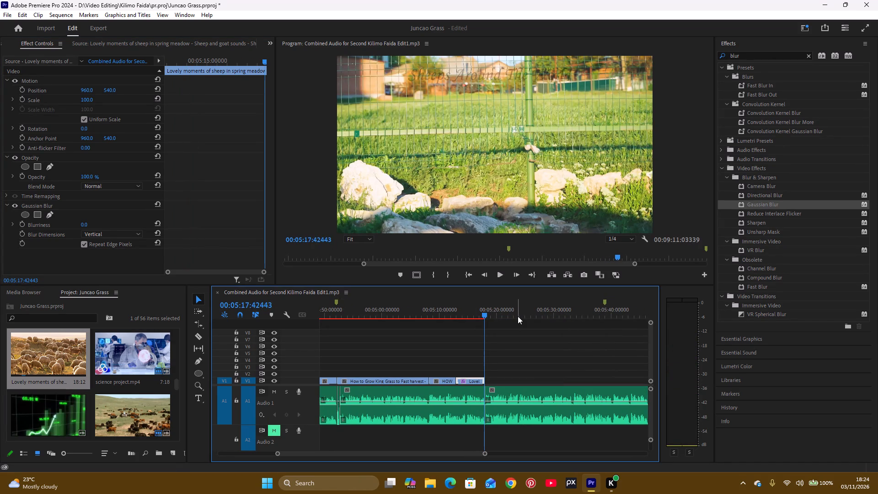
Play back the end of the trimmed sheep clip and listen to the narration that follows it.
key(space)
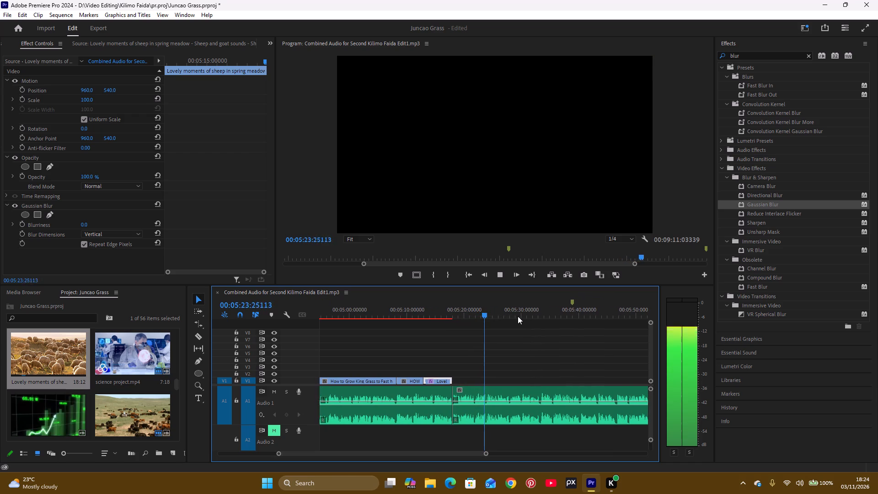
key(space)
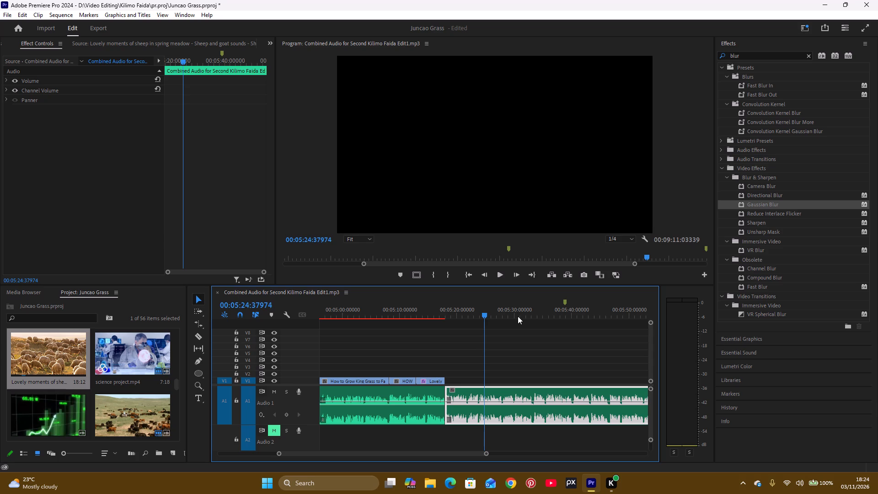
key(space)
key(space)
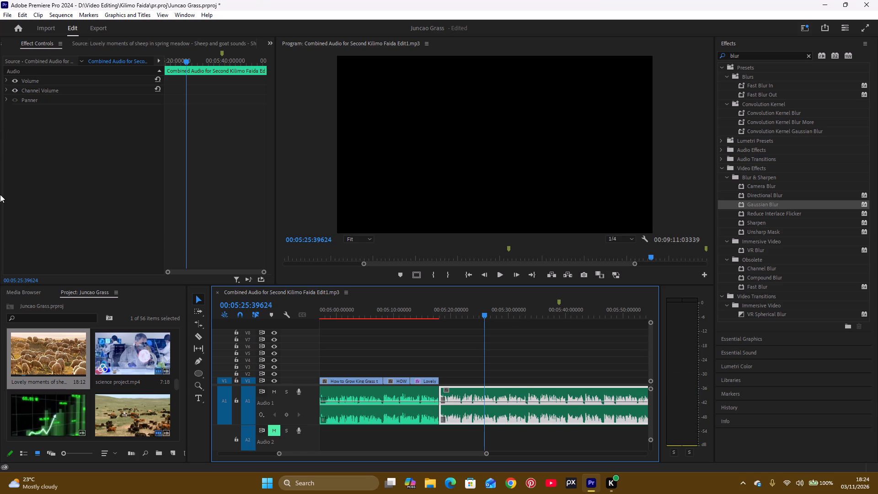
click(442, 311)
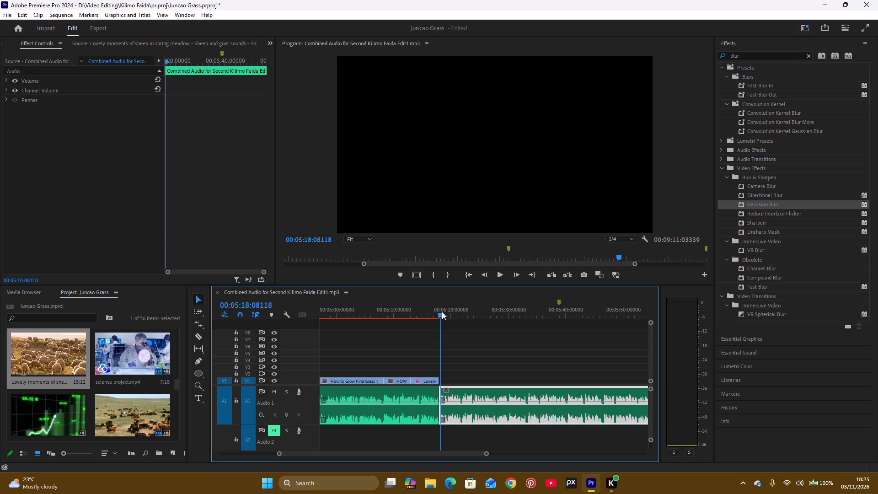
click(435, 312)
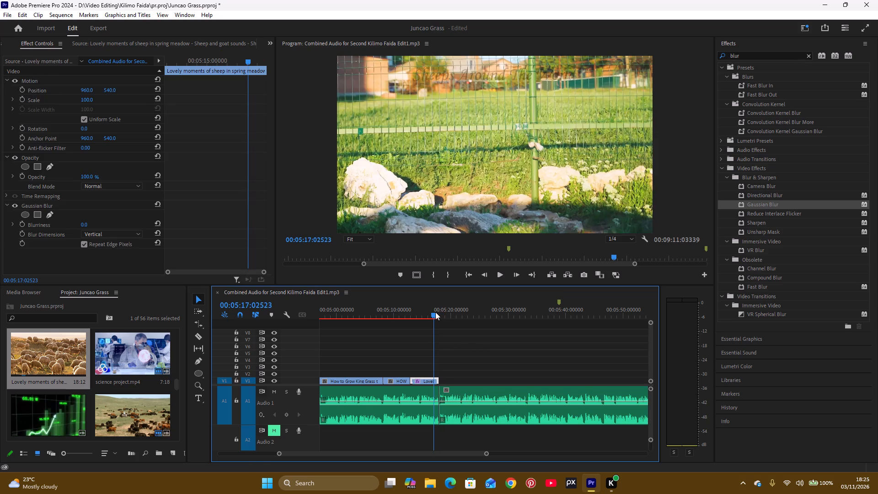
key(space)
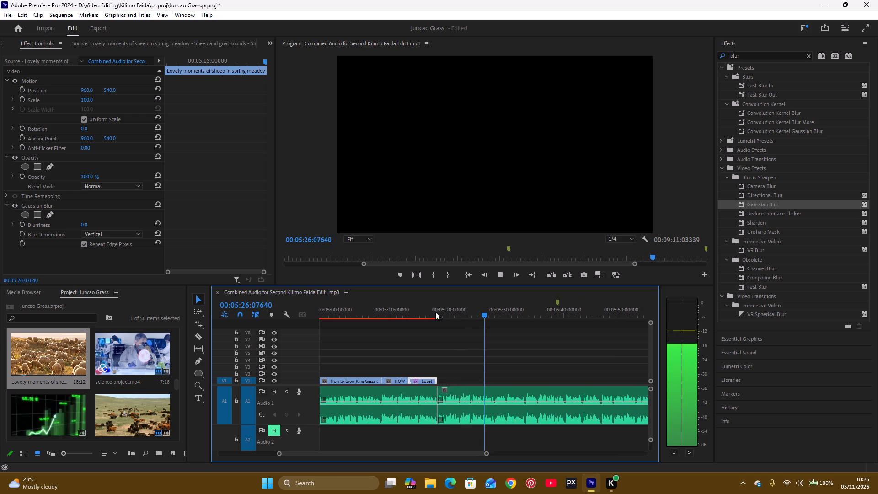
key(space)
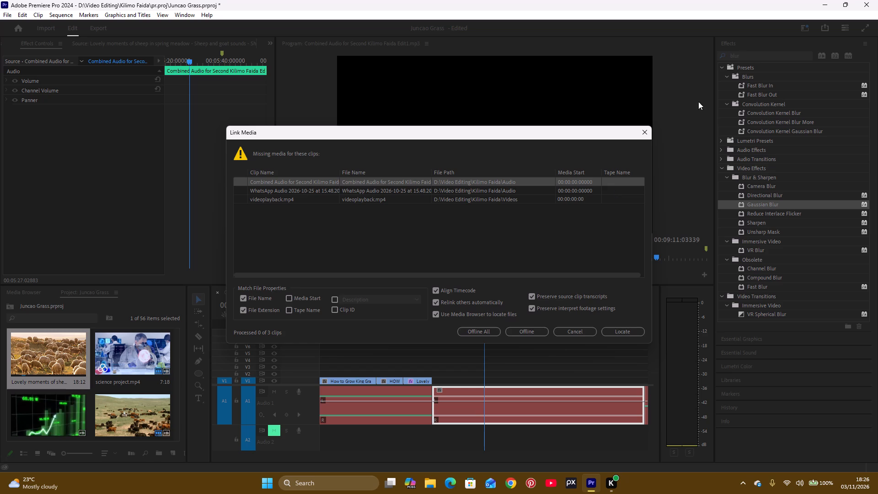
Relink the missing narration audio, WhatsApp audio and videoplayback.mp4 clips.
click(505, 243)
click(571, 215)
click(510, 226)
click(619, 333)
click(585, 314)
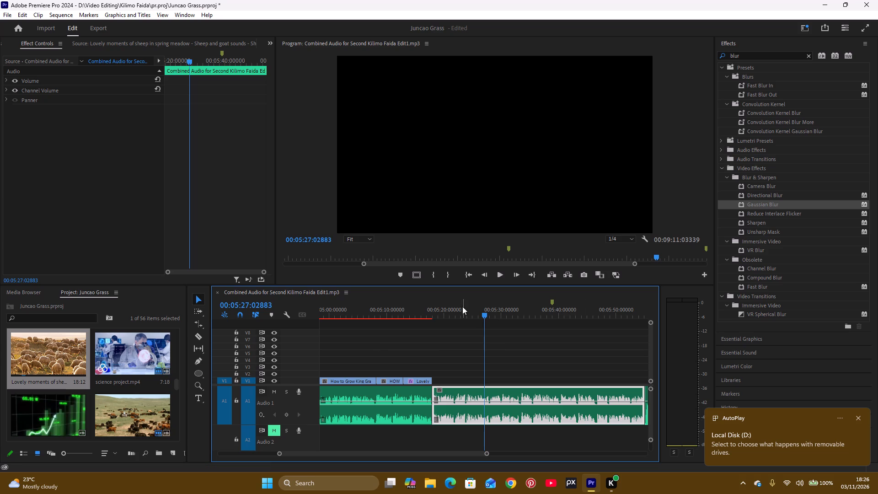
Save the Juncao Grass project.
click(451, 306)
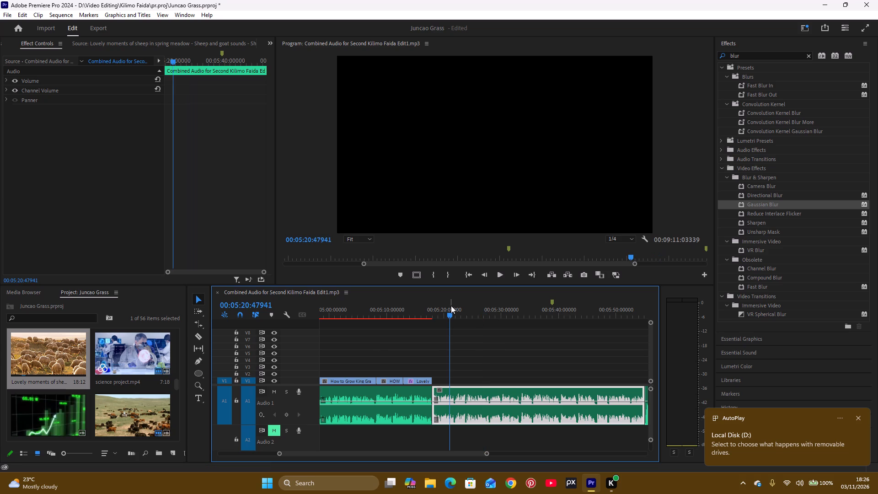
key(ctrl+s)
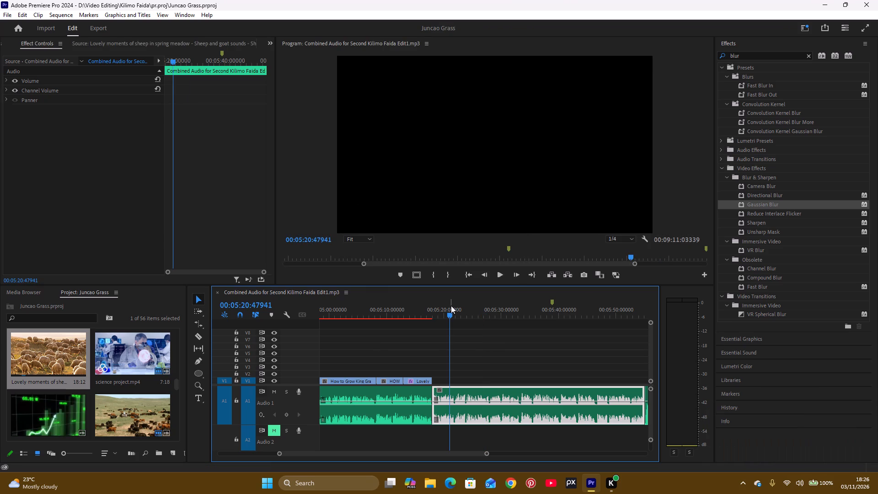
Replay the narration from the end of the sheep clip into the uncovered section to judge what footage it needs.
click(423, 312)
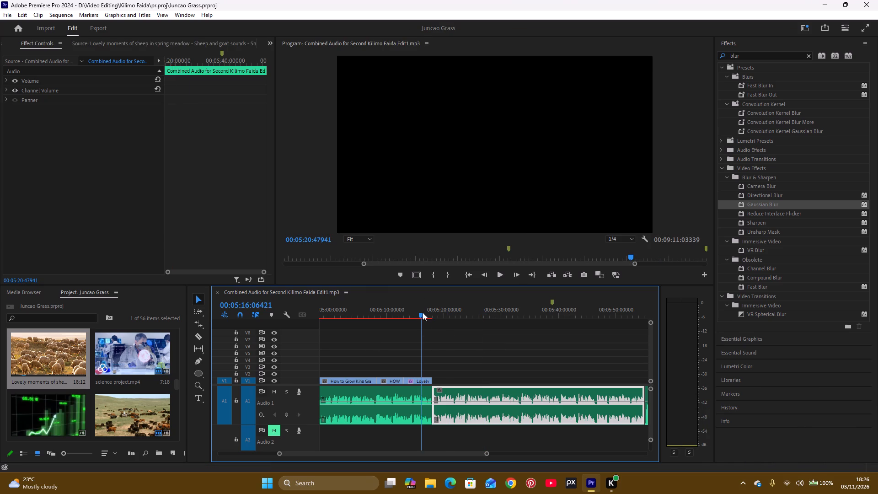
key(space)
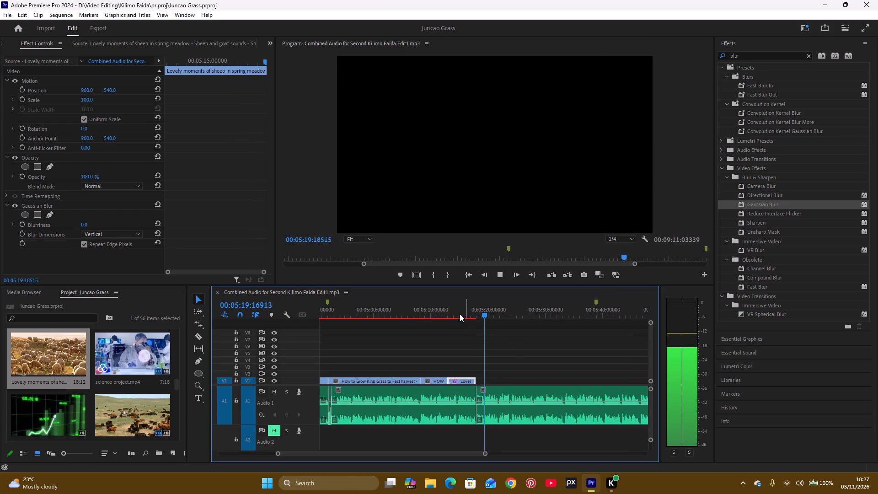
key(space)
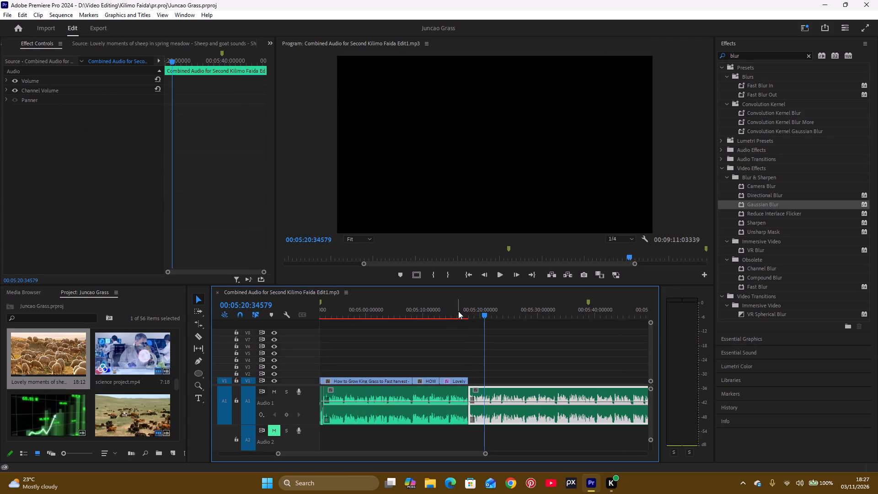
click(458, 311)
key(space)
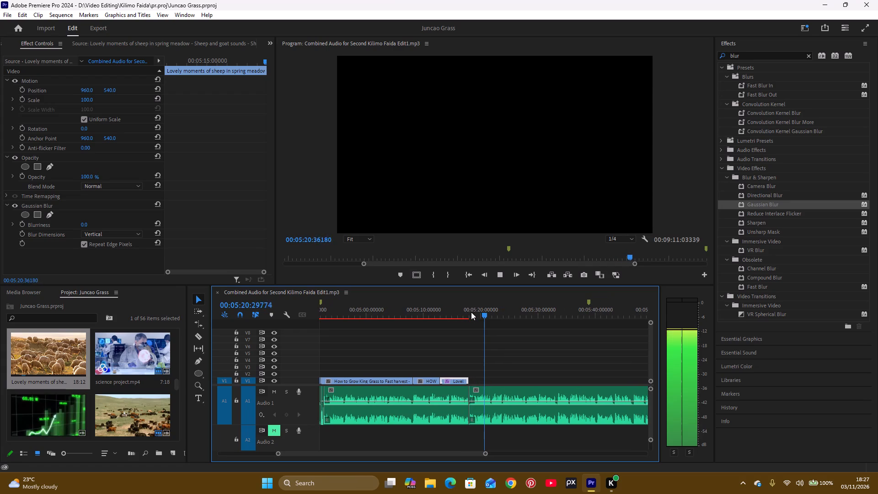
key(space)
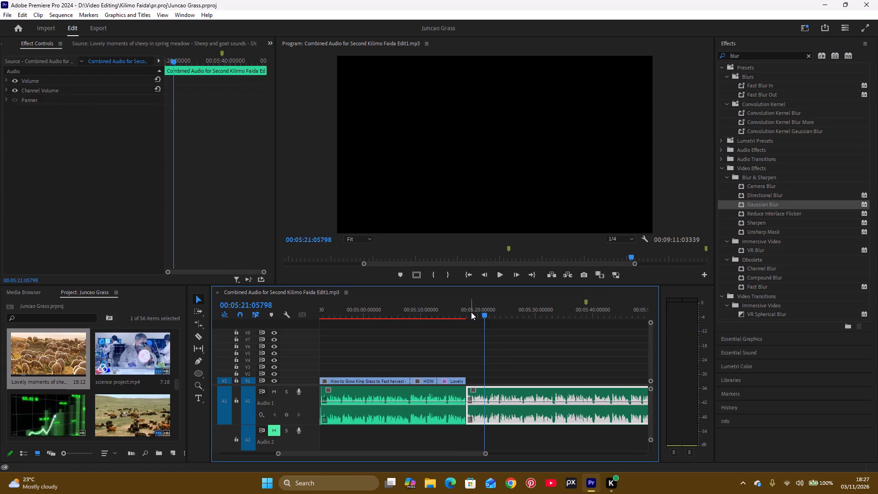
key(space)
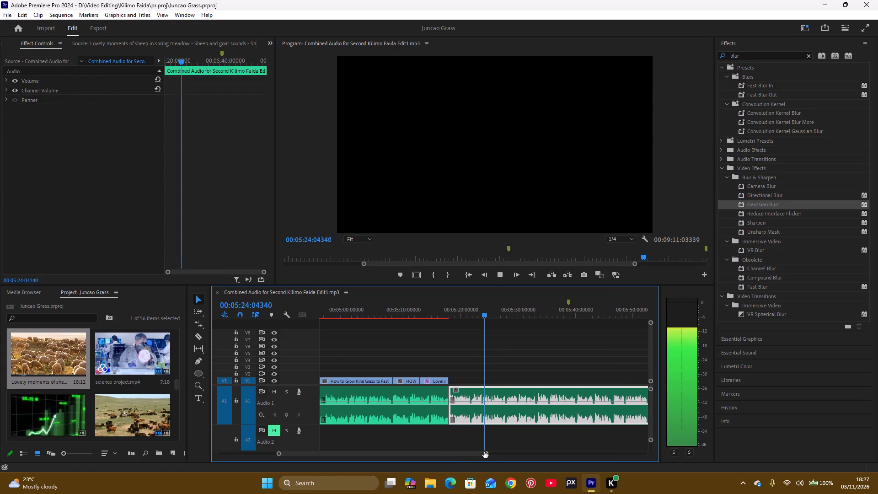
key(space)
drag(486, 453, 507, 454)
key(space)
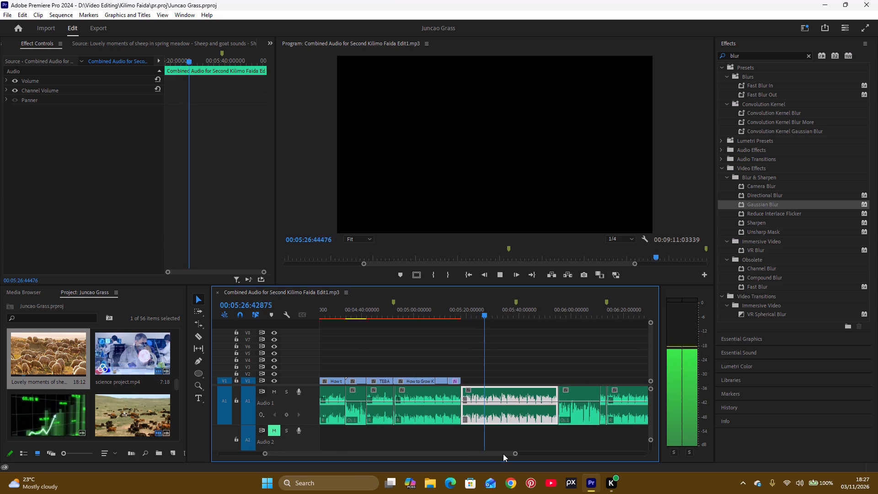
key(space)
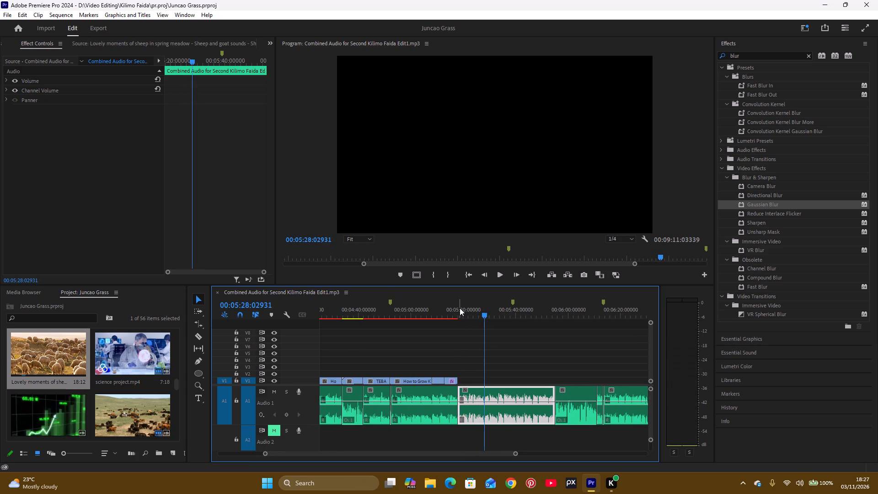
click(460, 308)
key(space)
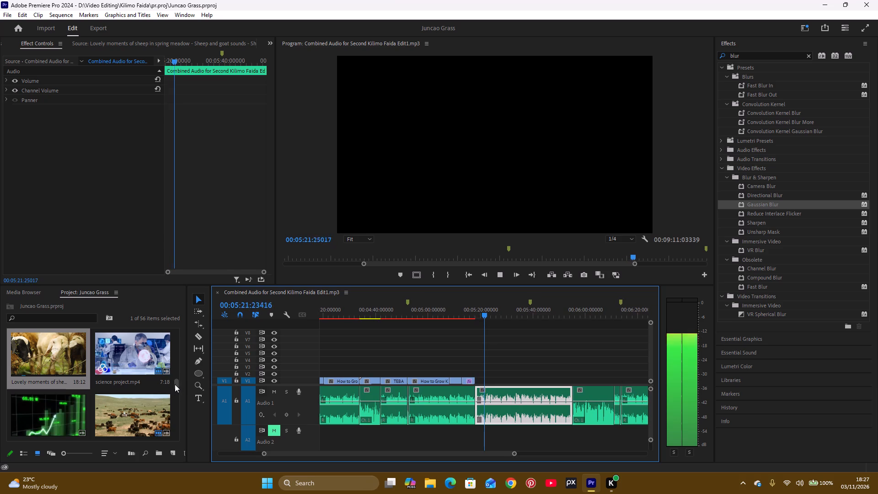
key(space)
Browse the project footage and open "Next Level Dairy Cow Farming _ High-tech CHEESE Making From Cow Milk.mp4" in the Source Monitor.
drag(175, 384, 175, 394)
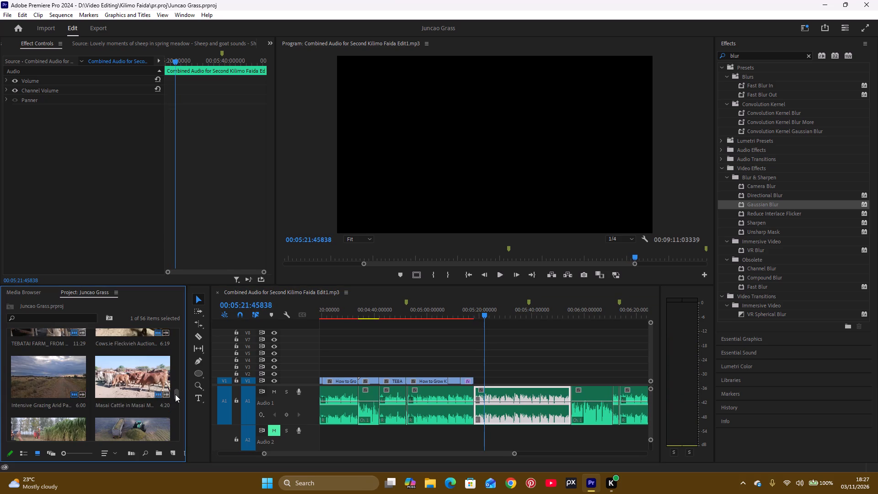
drag(175, 394, 175, 379)
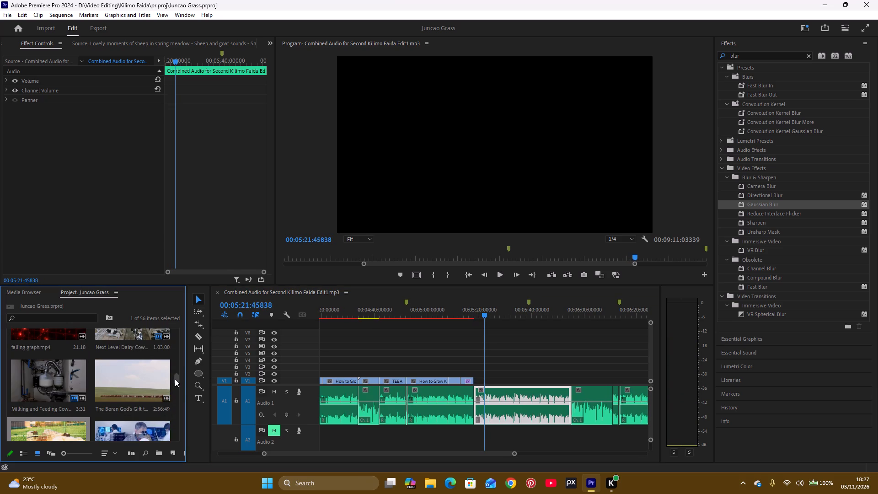
drag(175, 379, 175, 373)
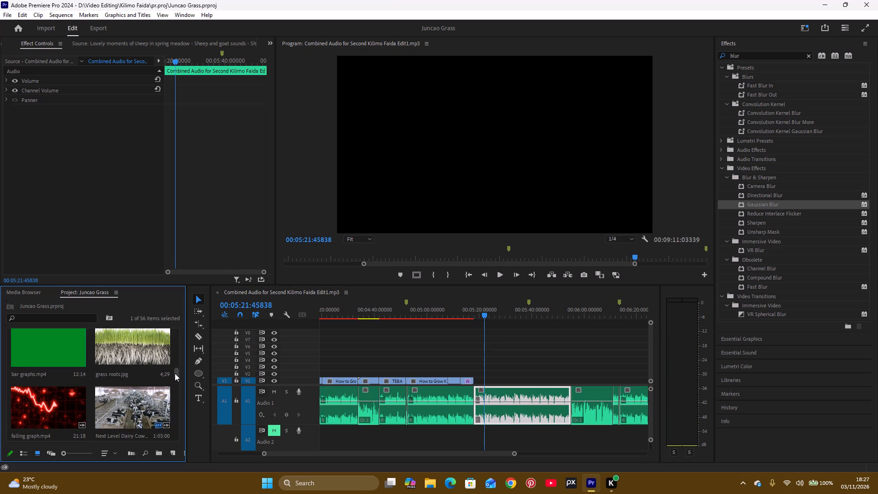
drag(175, 373, 174, 380)
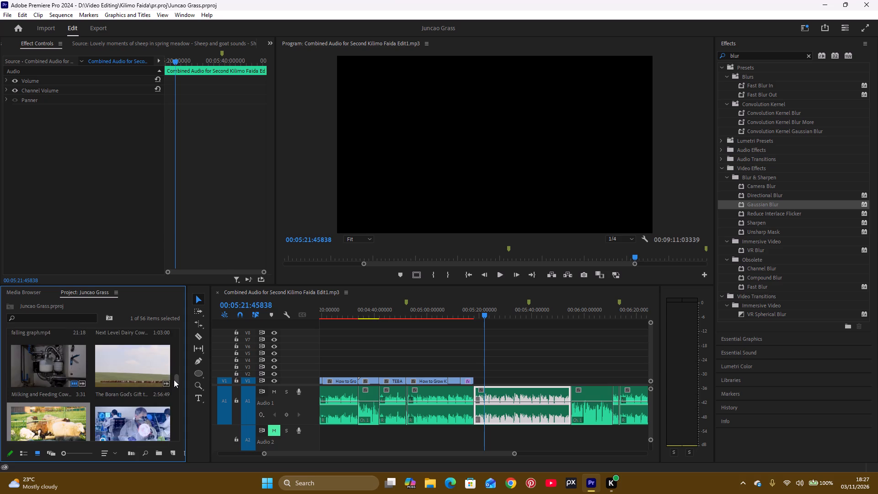
drag(174, 380, 174, 377)
double_click(131, 354)
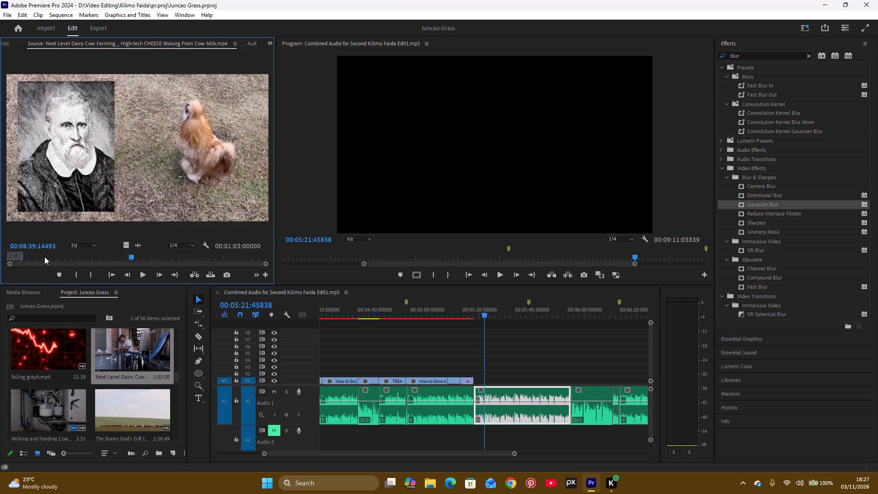
Scrub and play through the first three minutes of the Next Level Dairy Cow Farming clip to look for fitting shots.
drag(44, 257, 24, 264)
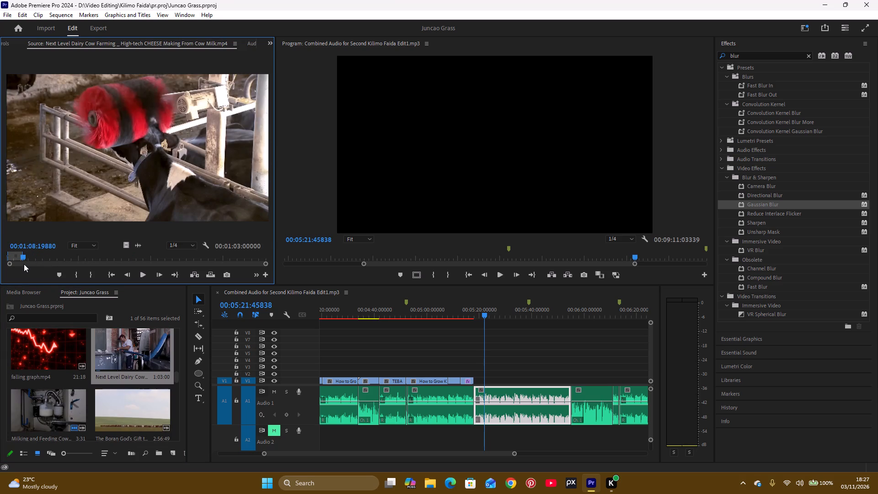
drag(24, 264, 19, 274)
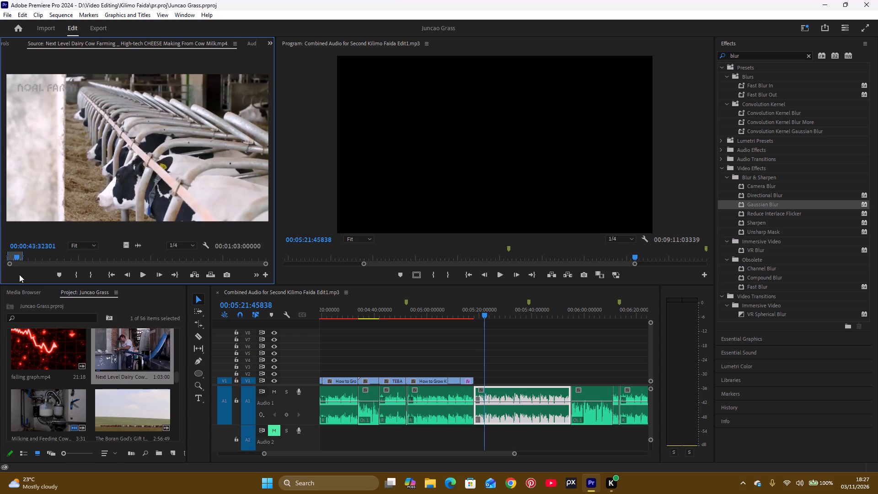
drag(19, 274, 36, 269)
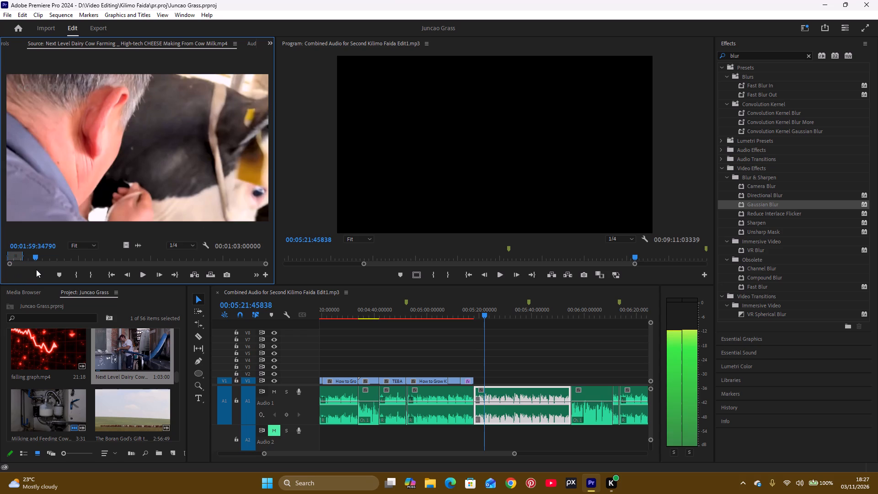
drag(36, 269, 47, 268)
key(space)
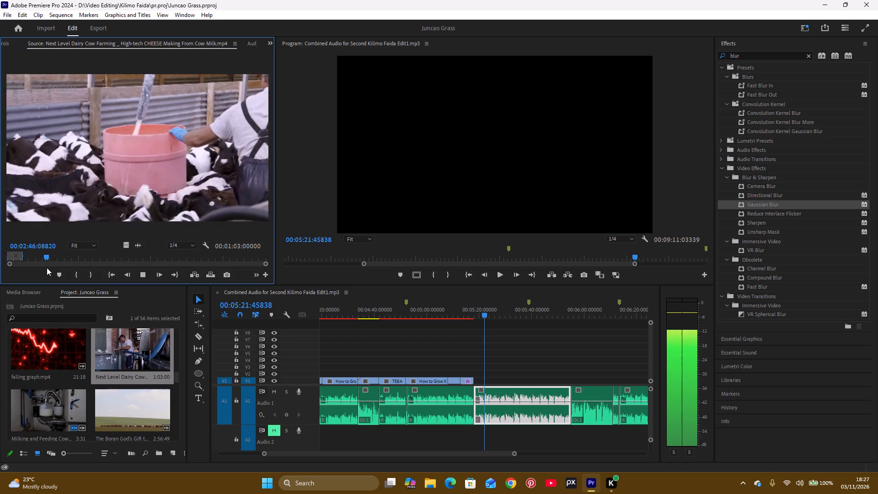
key(space)
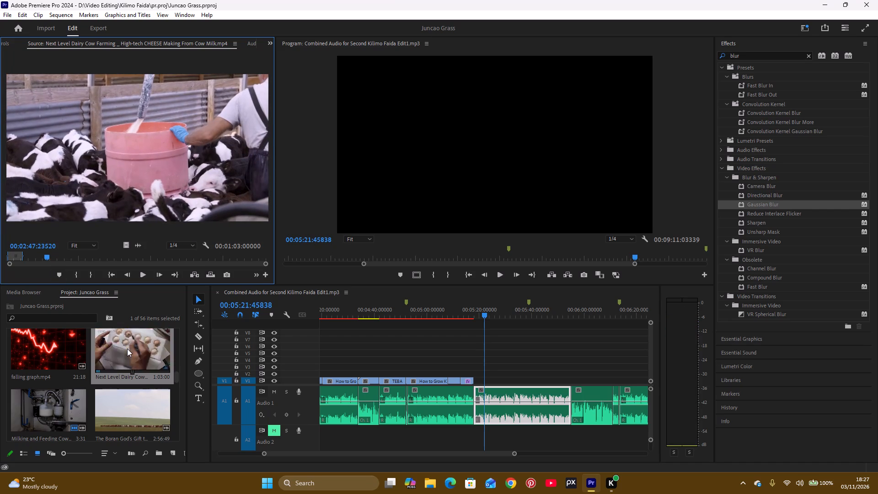
Open "Milking and Feeding Cows On A Small Dairy Farm!.mp4" in the Source Monitor and preview its footage from about 00:17:15.
click(60, 419)
click(59, 418)
key(space)
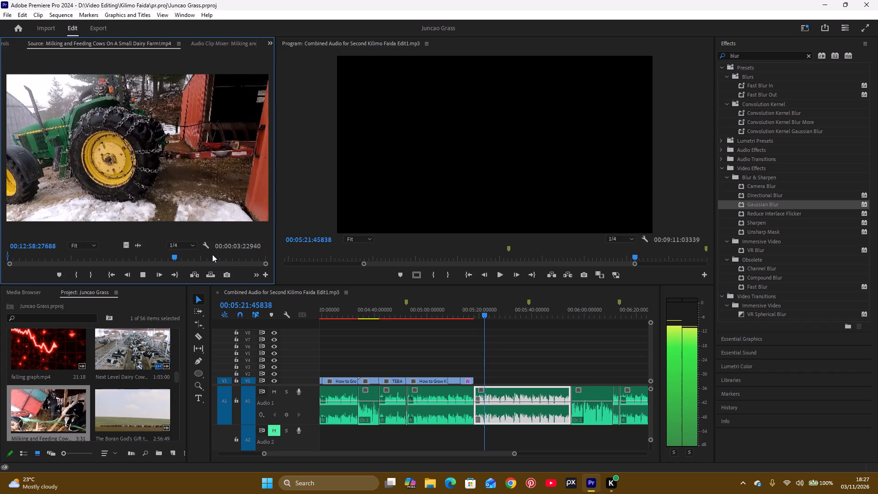
click(231, 258)
key(space)
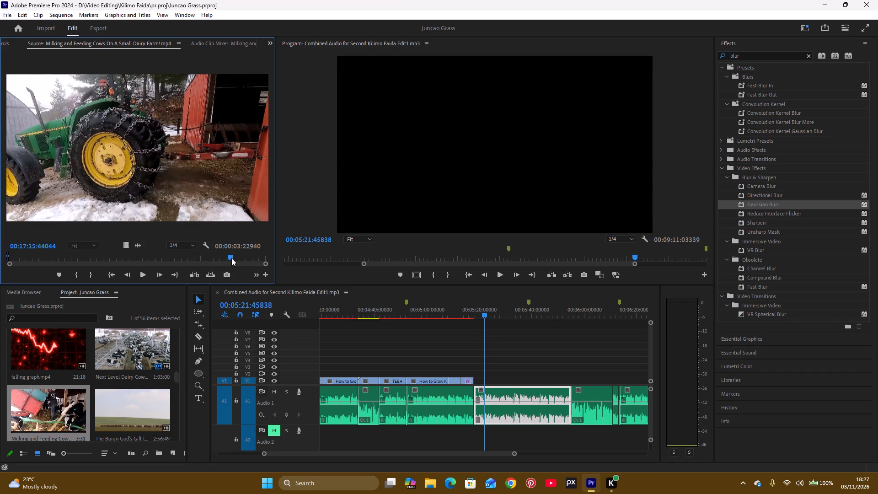
key(space)
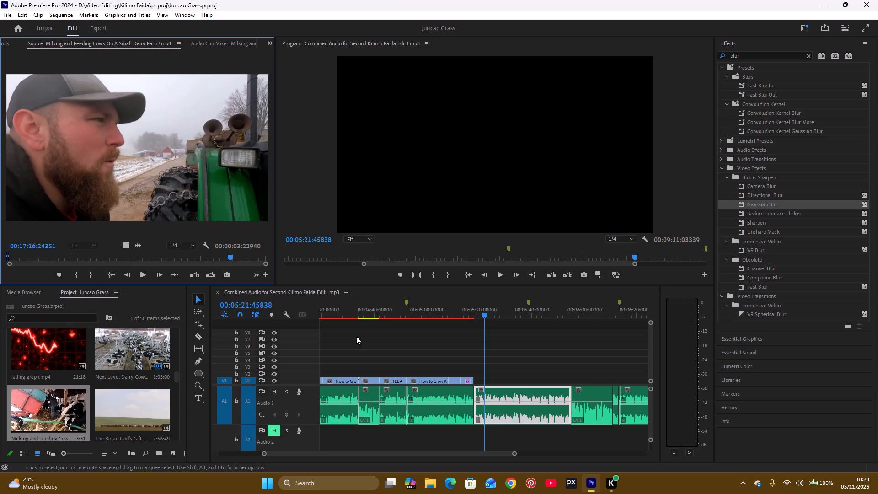
Replay the narration in the sequence from the end of the sheep clip to about 00:05:28.
click(472, 311)
key(space)
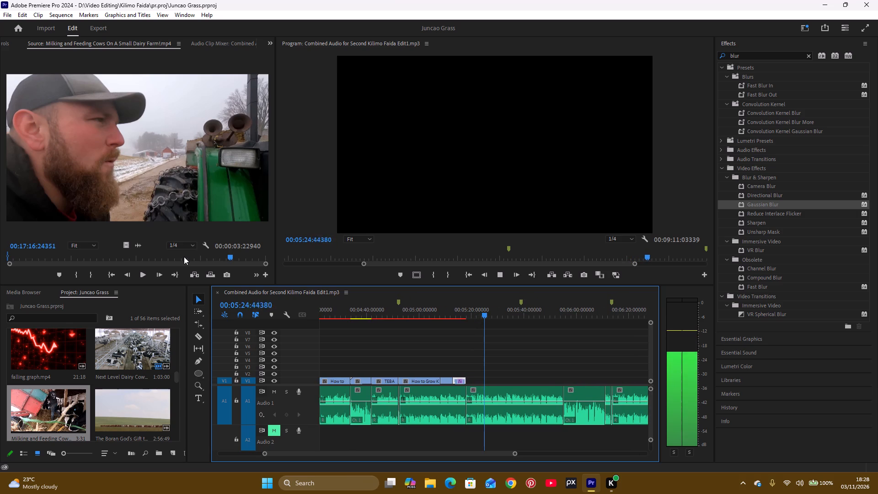
key(space)
key(space)
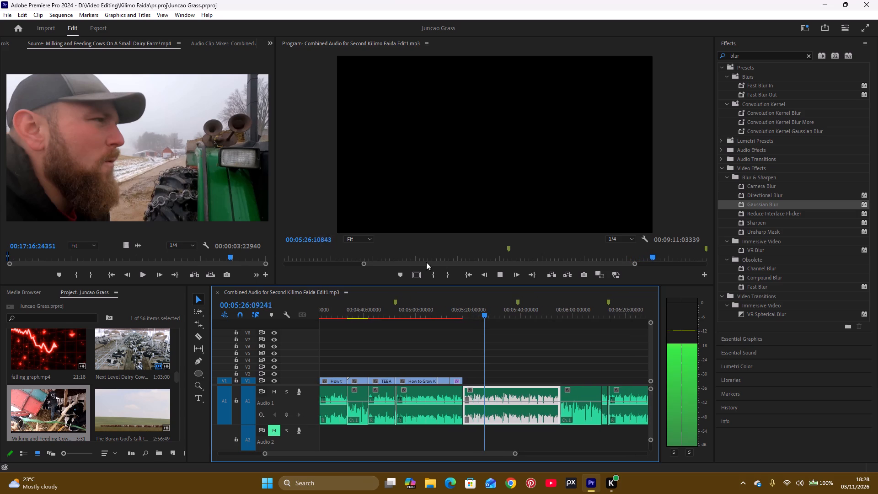
key(space)
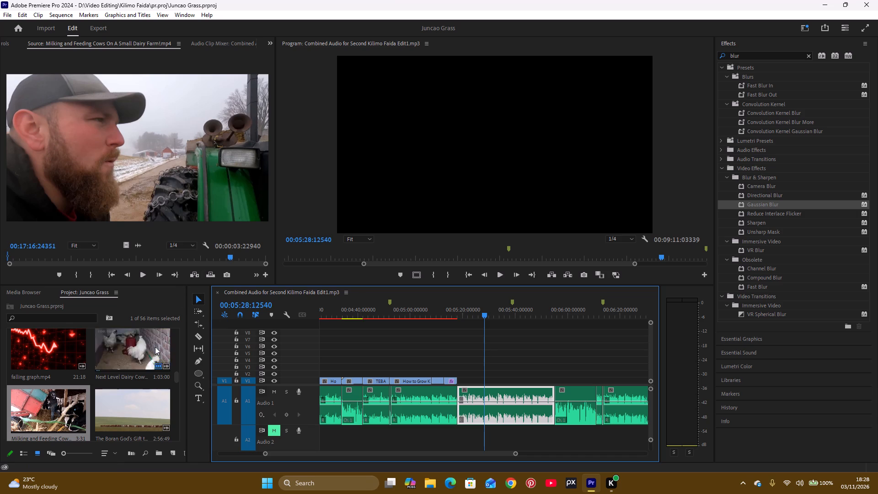
Browse the project footage for a clip that suits the uncovered narration after the sheep clip.
scroll(155, 347, up, 2)
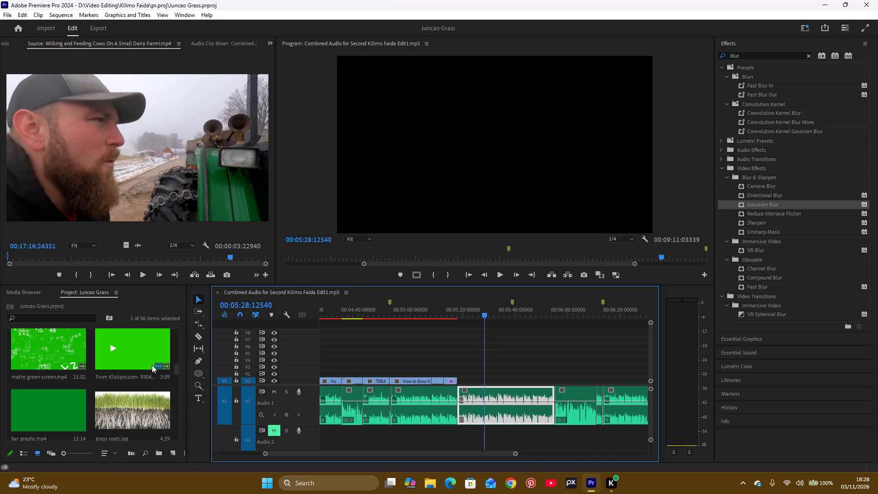
scroll(152, 365, up, 1)
scroll(152, 365, down, 1)
scroll(152, 365, up, 1)
scroll(152, 365, down, 7)
scroll(152, 377, up, 1)
scroll(152, 385, down, 1)
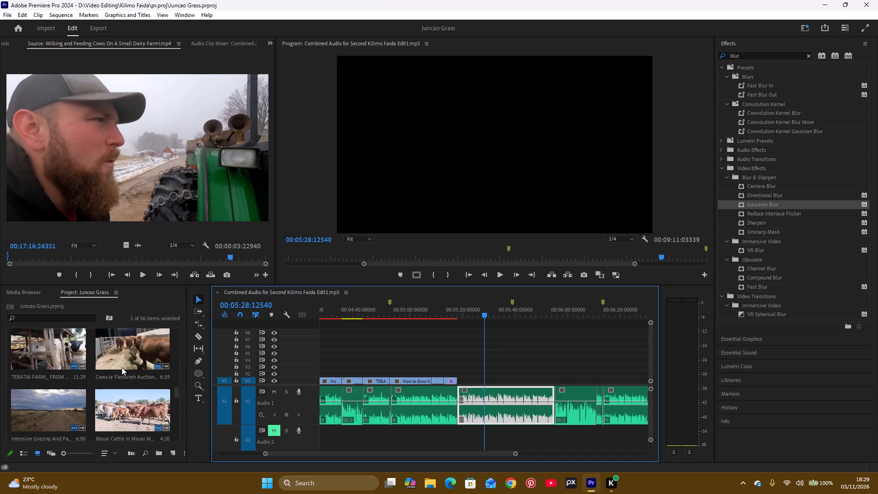
scroll(122, 367, up, 1)
scroll(122, 367, down, 3)
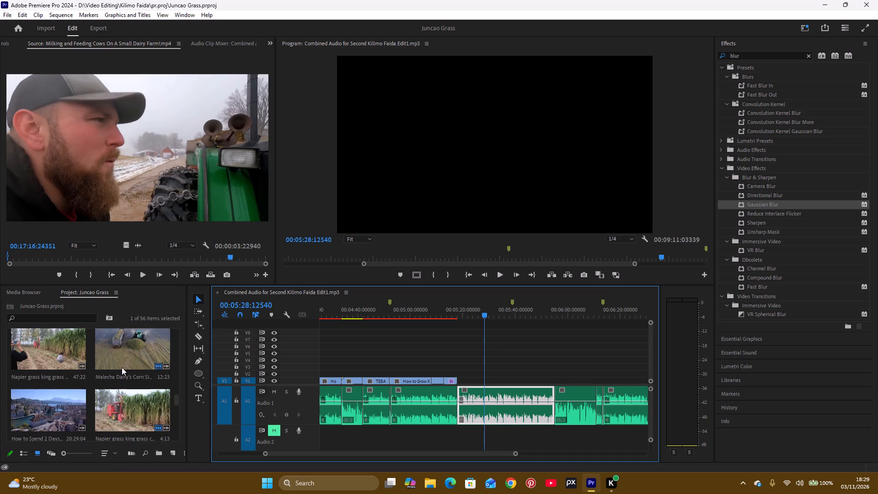
scroll(122, 367, down, 4)
scroll(130, 398, up, 1)
scroll(130, 399, down, 2)
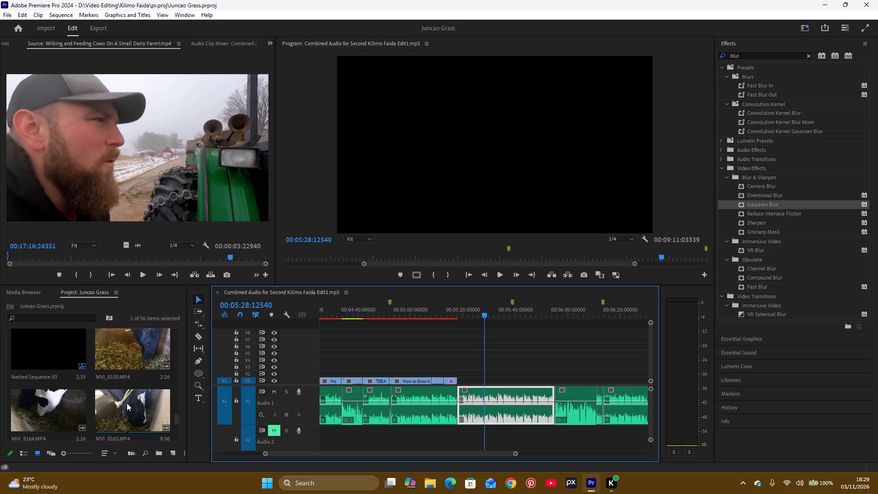
scroll(128, 360, up, 1)
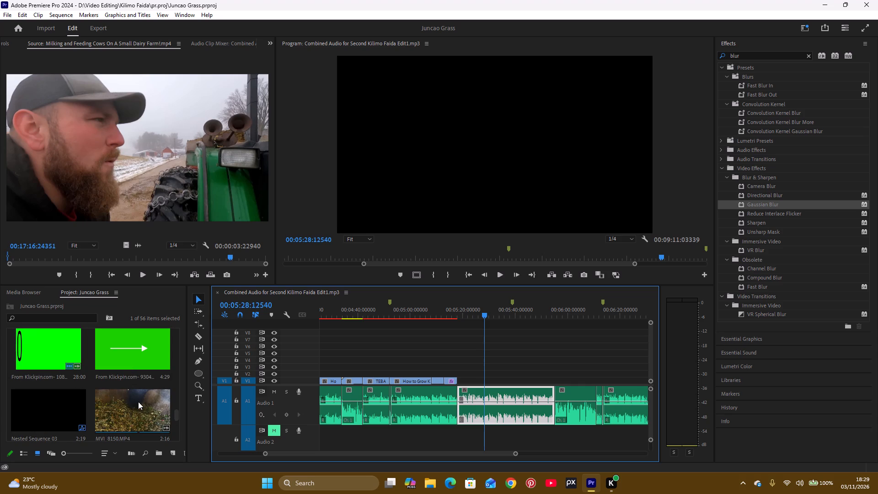
scroll(138, 406, down, 2)
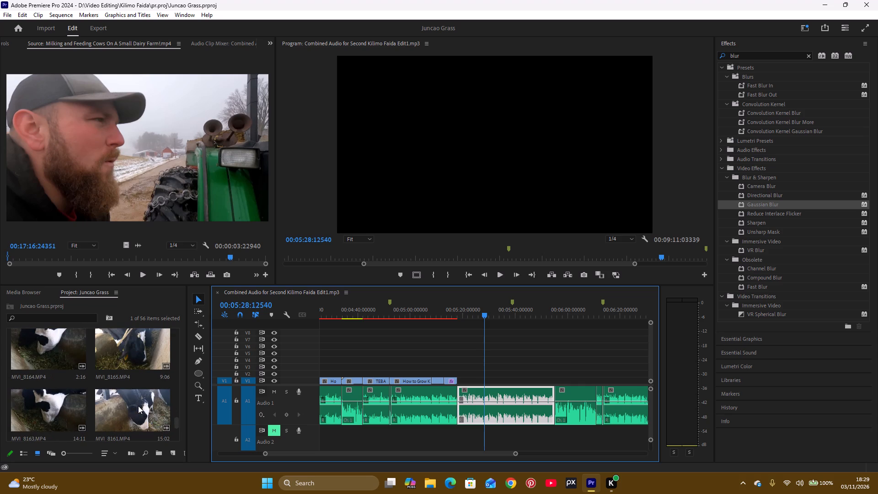
scroll(138, 406, down, 4)
Open and preview MVI_8142.MP4, and place only its video on V1 directly after the sheep clip.
double_click(138, 407)
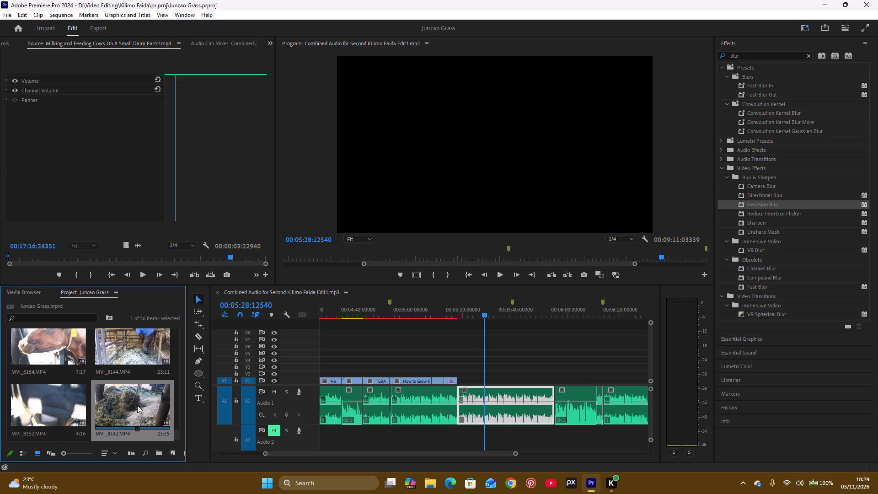
drag(137, 254, 131, 255)
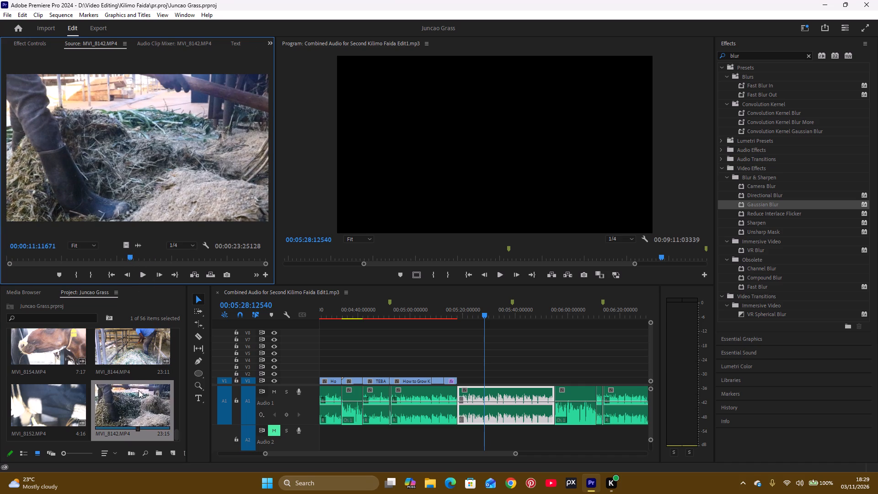
drag(128, 258, 41, 271)
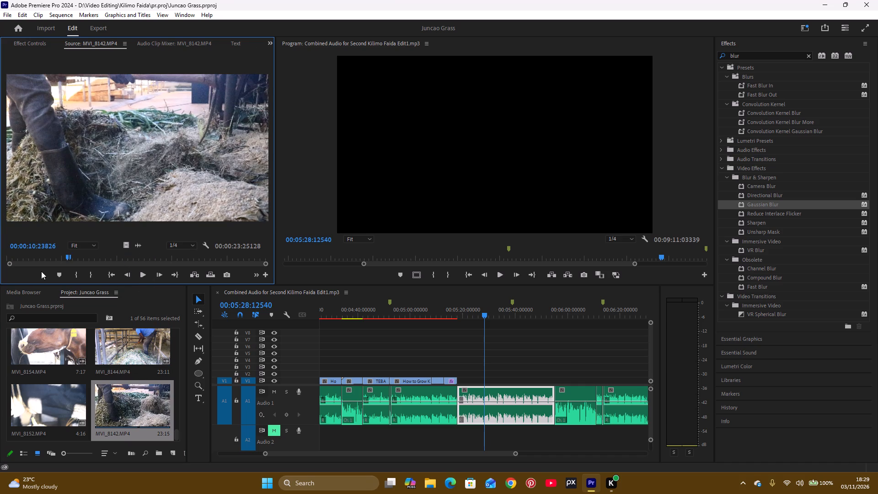
drag(41, 271, 0, 278)
key(space)
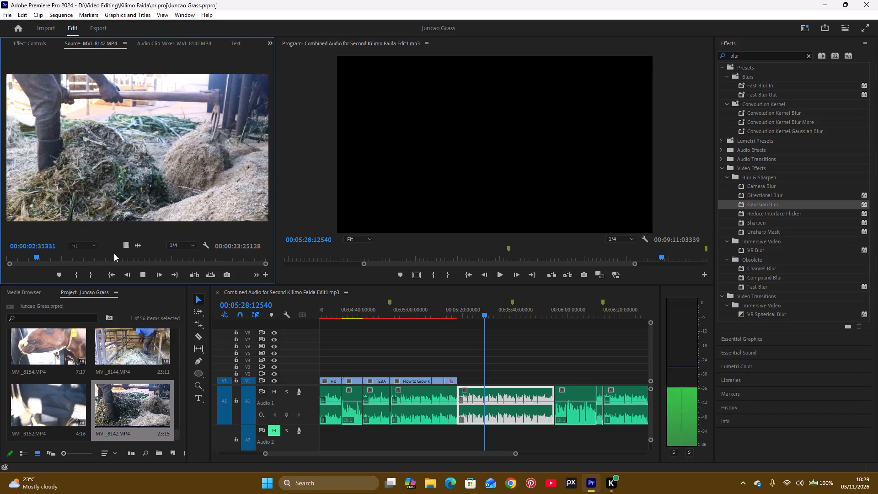
key(space)
drag(127, 246, 371, 329)
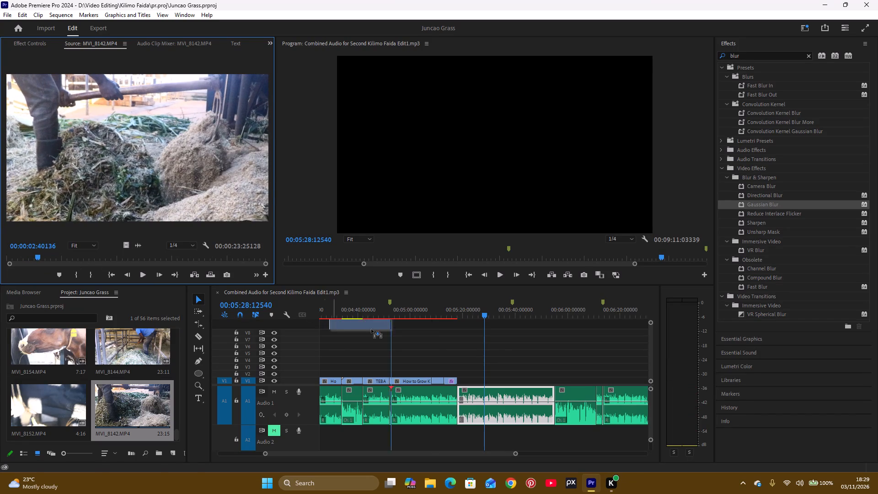
drag(371, 329, 459, 381)
Play MVI_8142.MP4 against the narration and trim its end on V1 to about 00:05:29.
click(453, 310)
key(space)
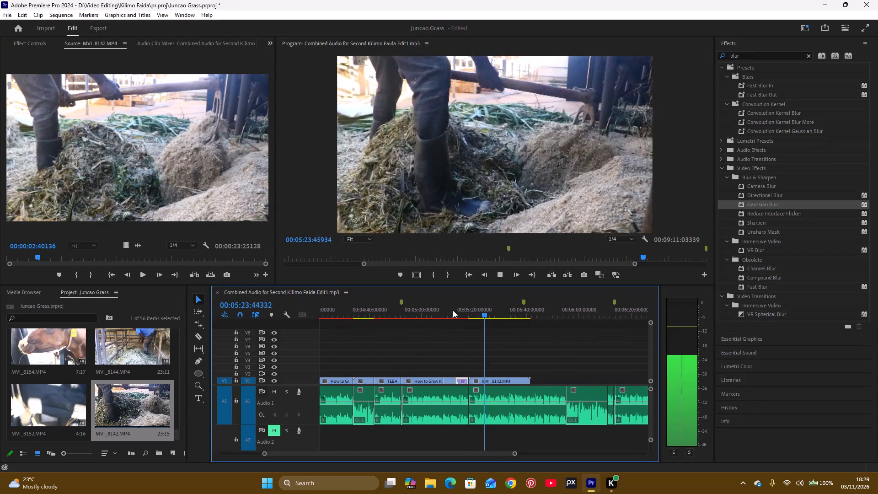
key(space)
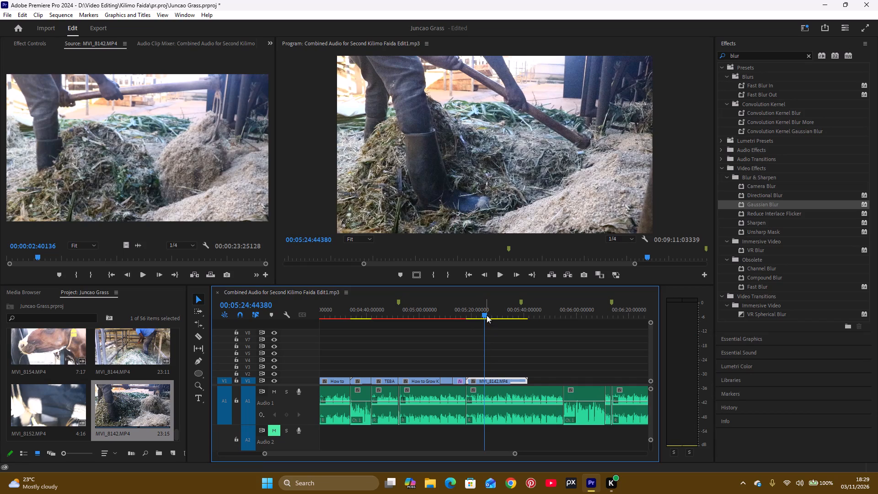
key(space)
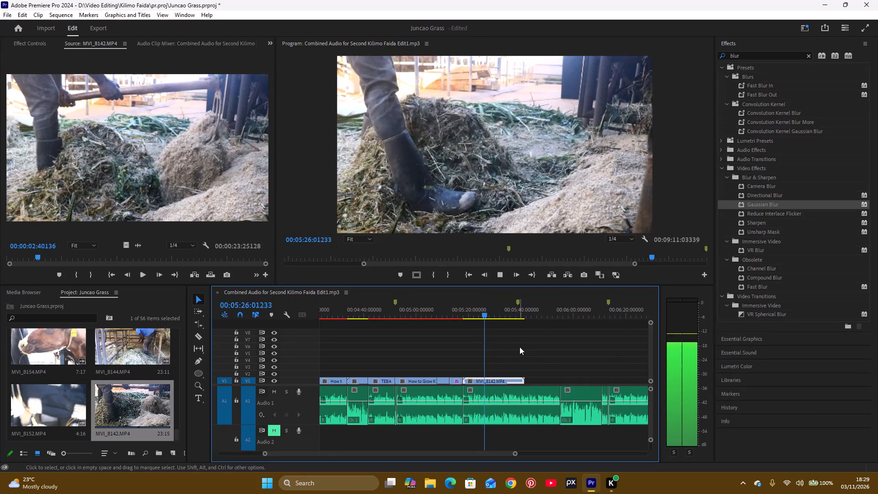
key(space)
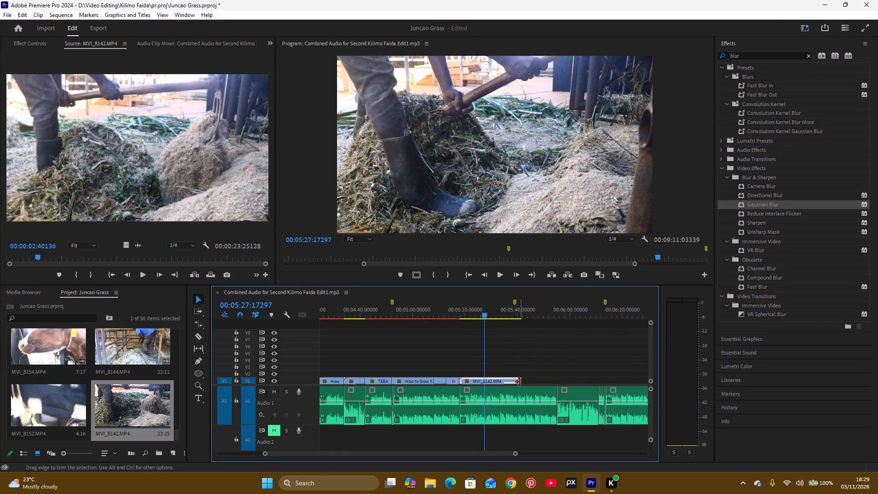
drag(519, 382, 484, 381)
key(space)
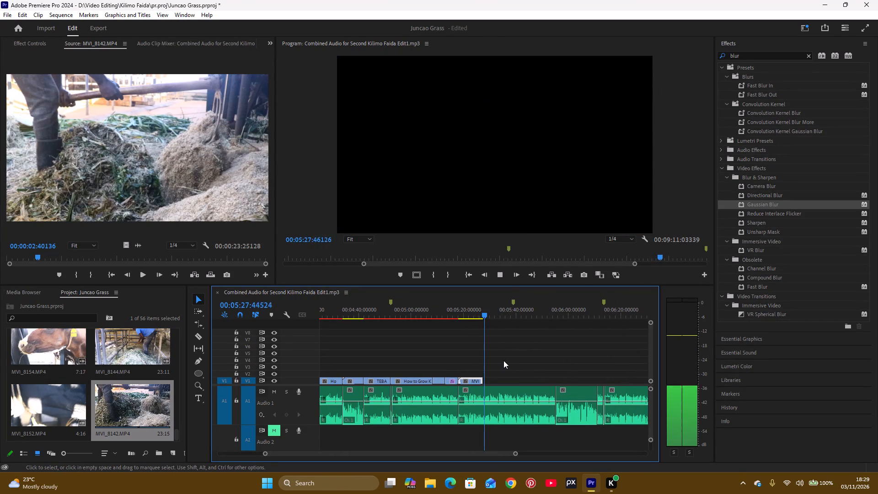
key(space)
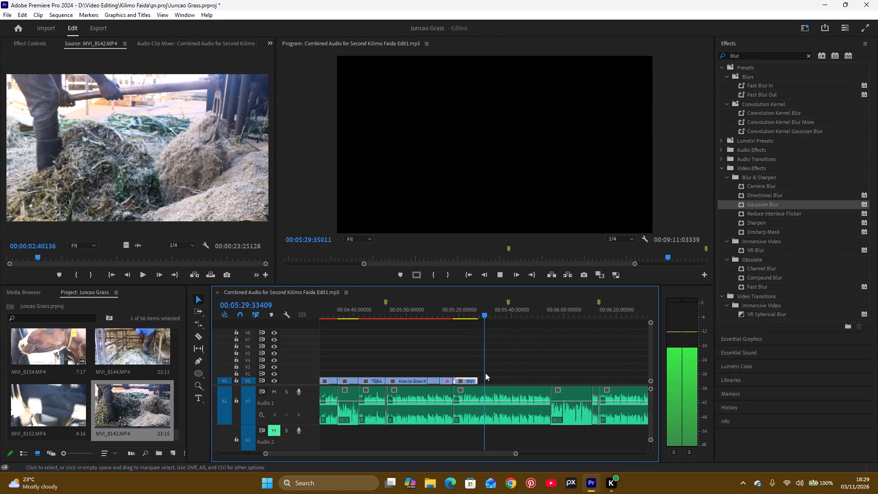
drag(476, 381, 481, 384)
Play the narration past MVI_8142.MP4 to about 00:05:32, and preview MVI_8154.MP4 as a candidate for the gap.
key(space)
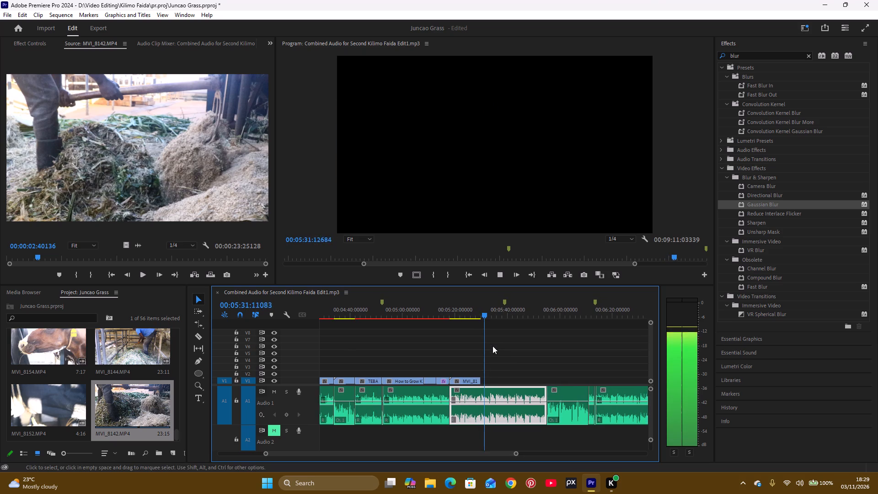
key(space)
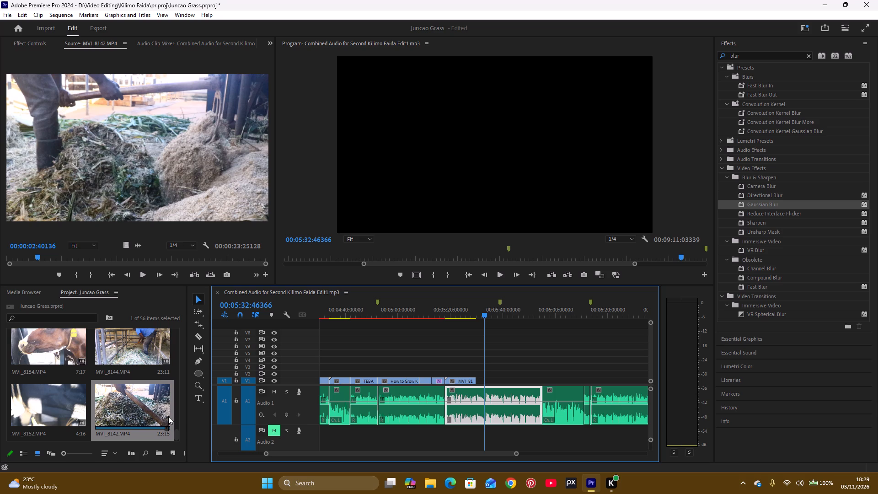
scroll(168, 413, up, 1)
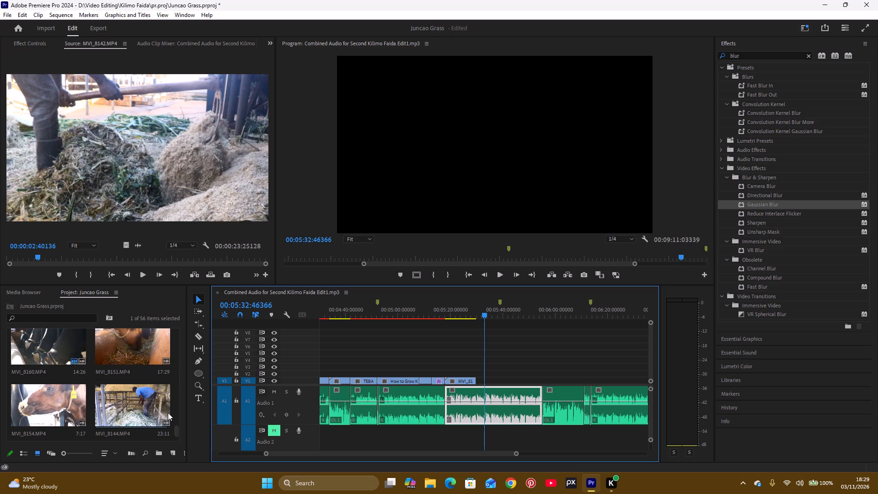
scroll(157, 408, down, 2)
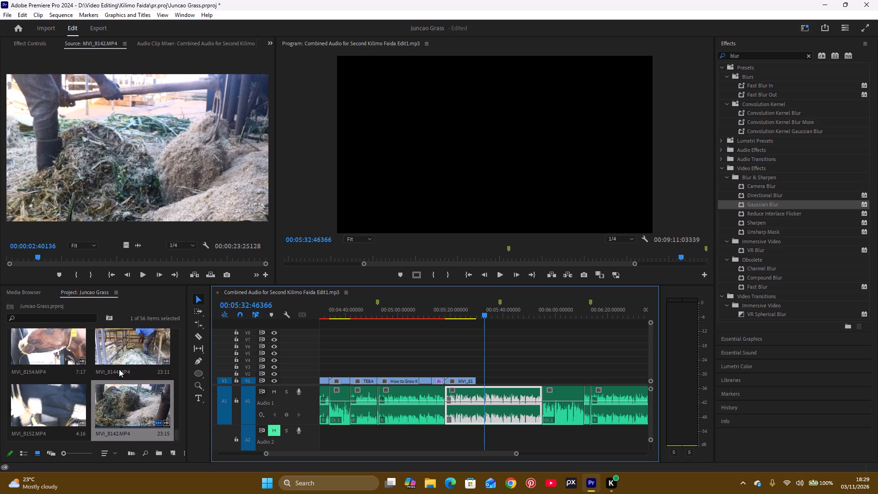
double_click(50, 348)
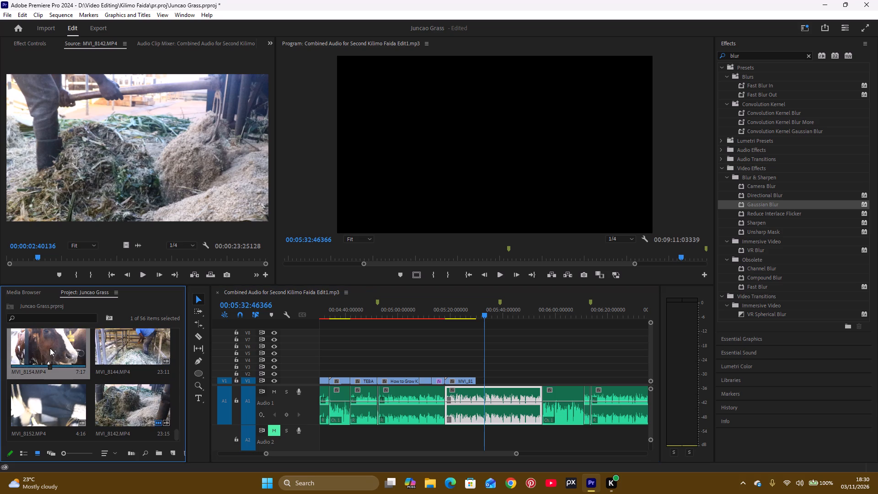
drag(146, 258, 110, 260)
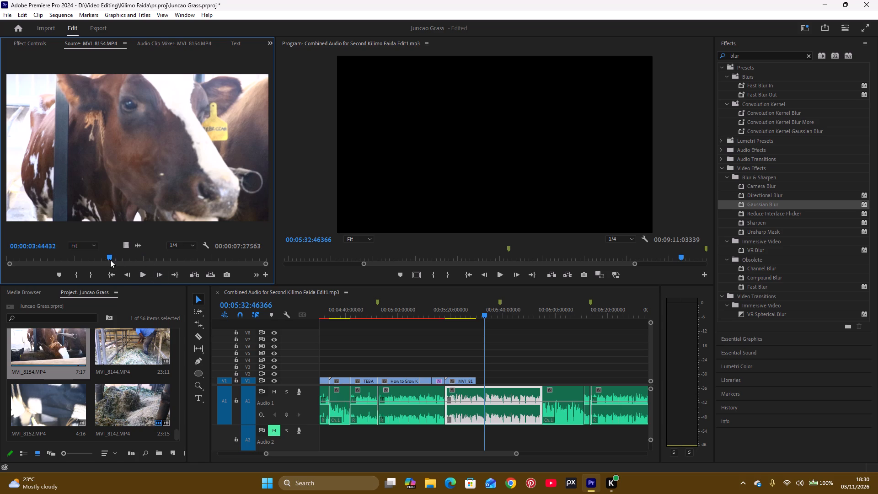
drag(110, 260, 9, 276)
key(space)
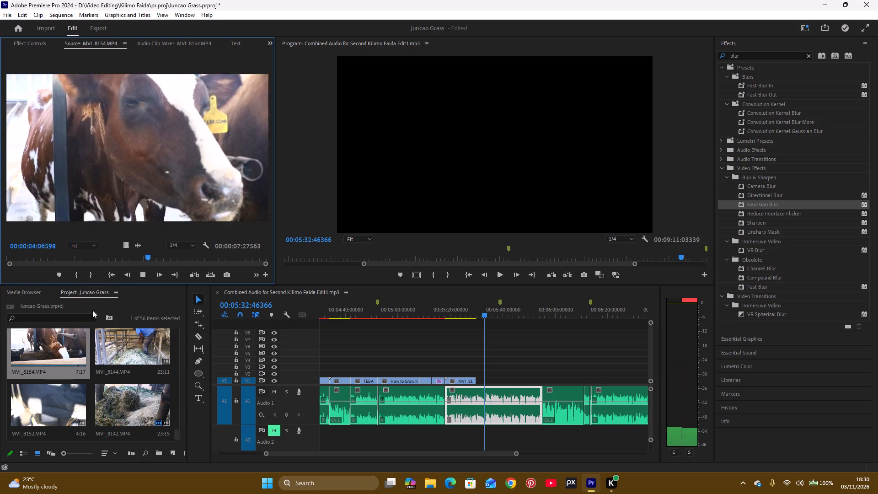
key(space)
Open and preview MVI_8152.MP4, and mark its In point about one second into the clip.
double_click(71, 408)
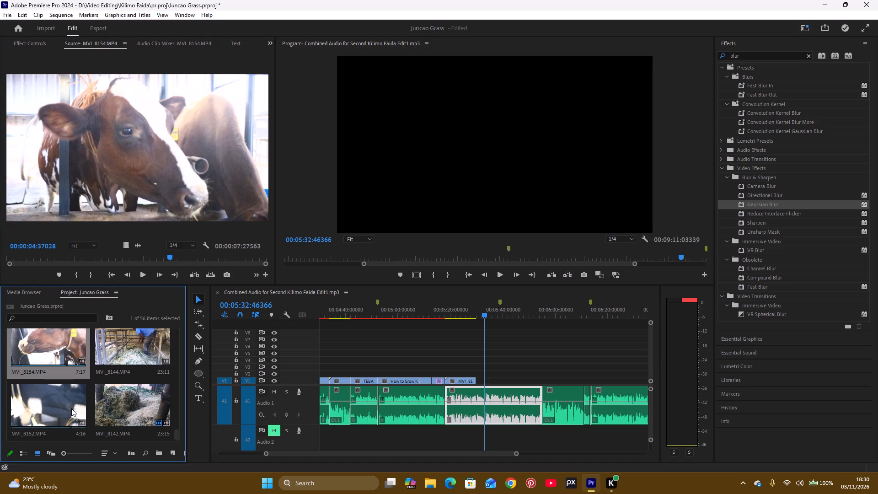
drag(121, 257, 119, 257)
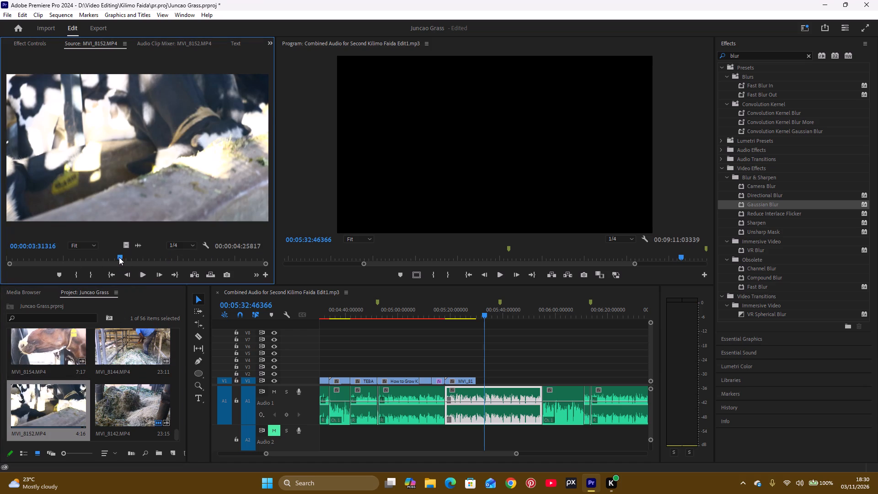
drag(119, 257, 4, 273)
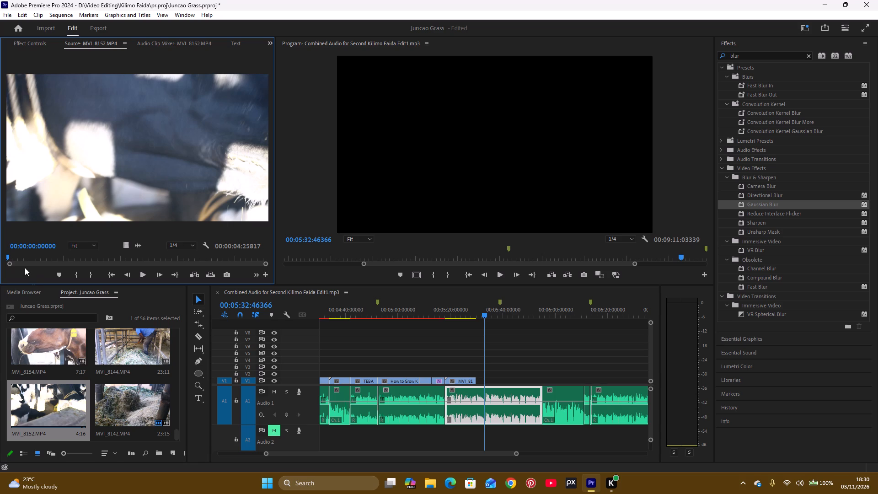
drag(21, 257, 82, 256)
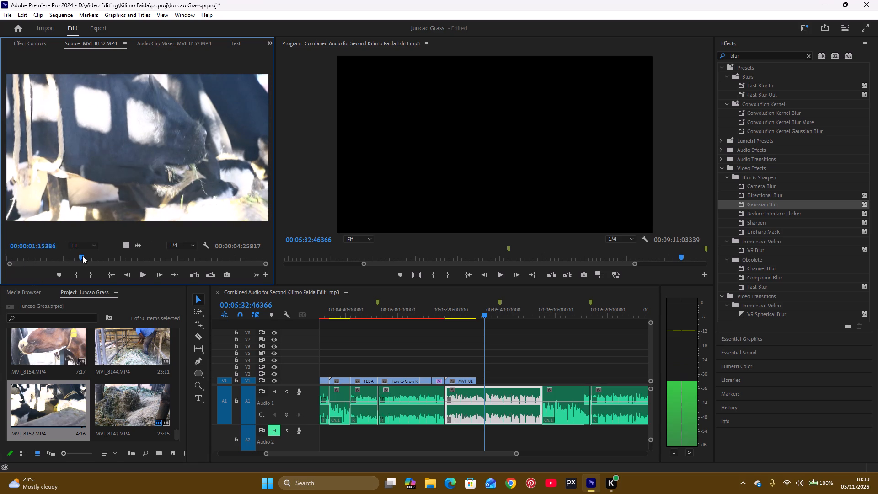
drag(82, 256, 78, 259)
key(space)
key(space)
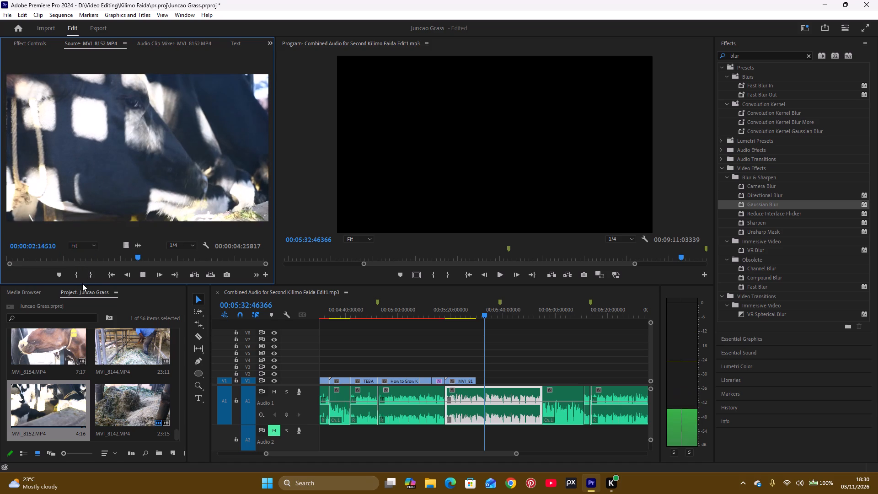
click(78, 255)
click(76, 274)
key(space)
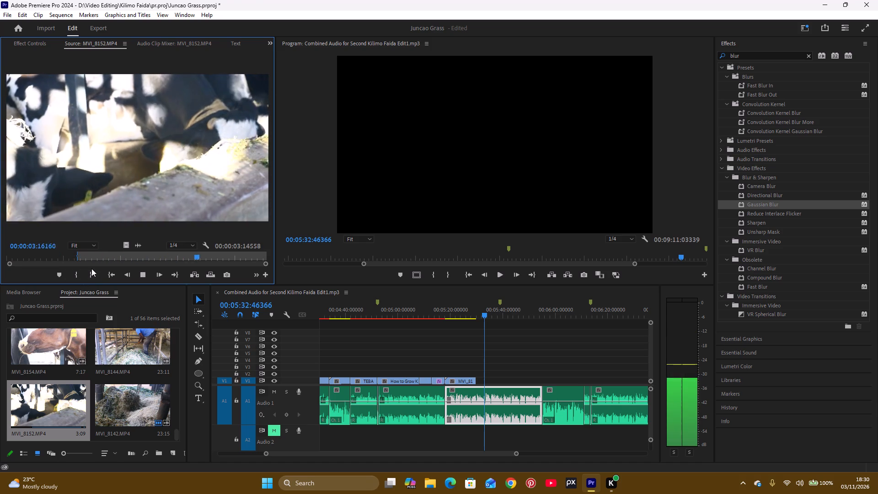
key(space)
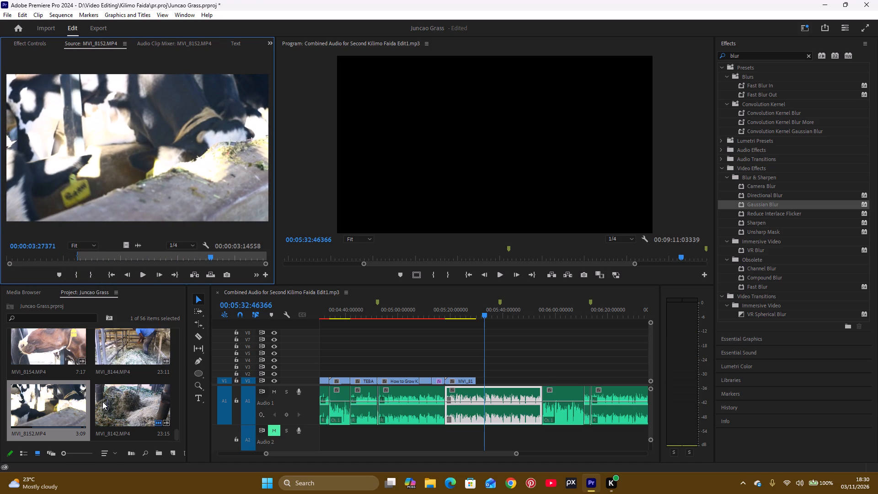
Open MVI_8160.MP4 from the project footage and preview it from its beginning as a candidate for the narration.
scroll(102, 402, down, 2)
scroll(96, 380, up, 1)
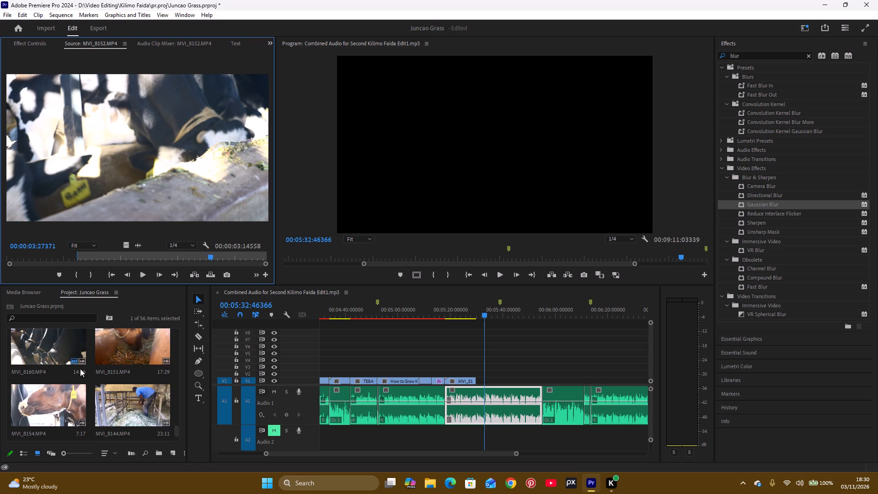
double_click(70, 350)
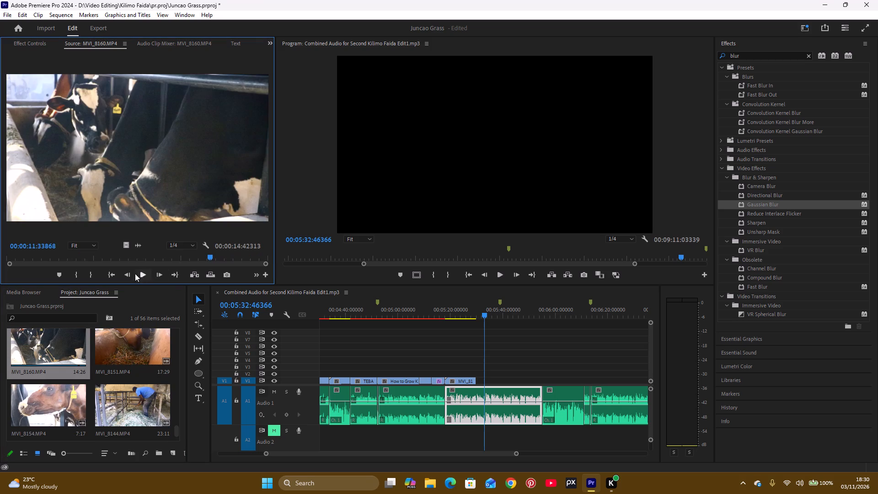
drag(118, 256, 0, 260)
key(space)
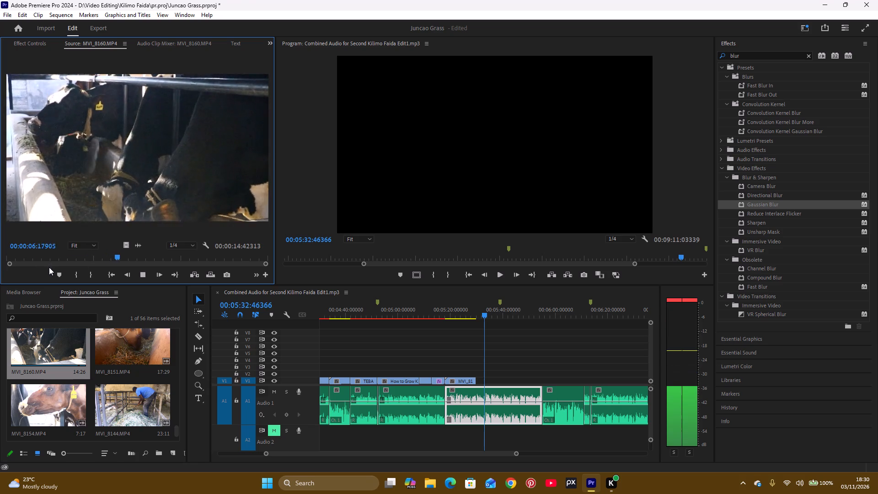
key(space)
key(space)
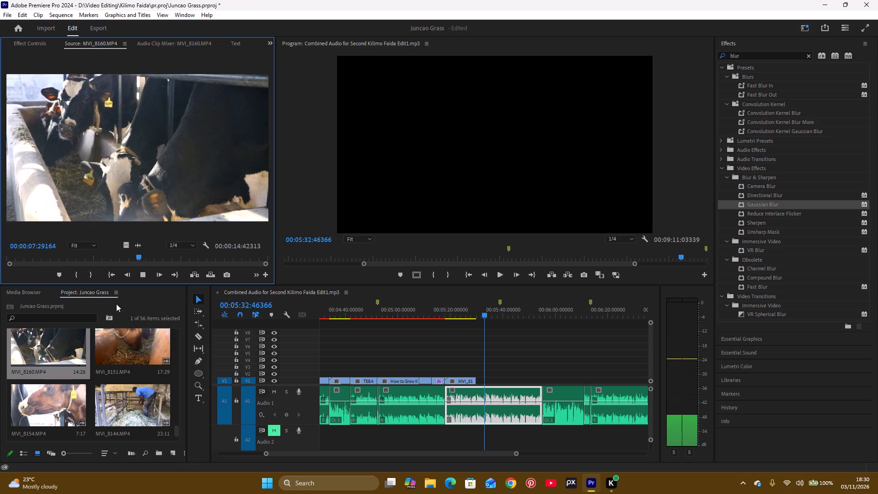
key(space)
Open and preview MVI_8151.MP4, and place only its video on V1 directly after MVI_8142.MP4.
double_click(116, 347)
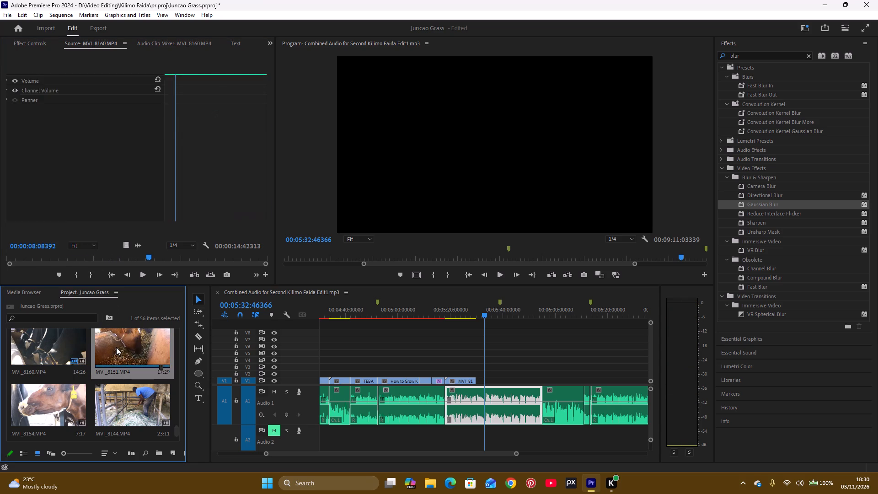
key(space)
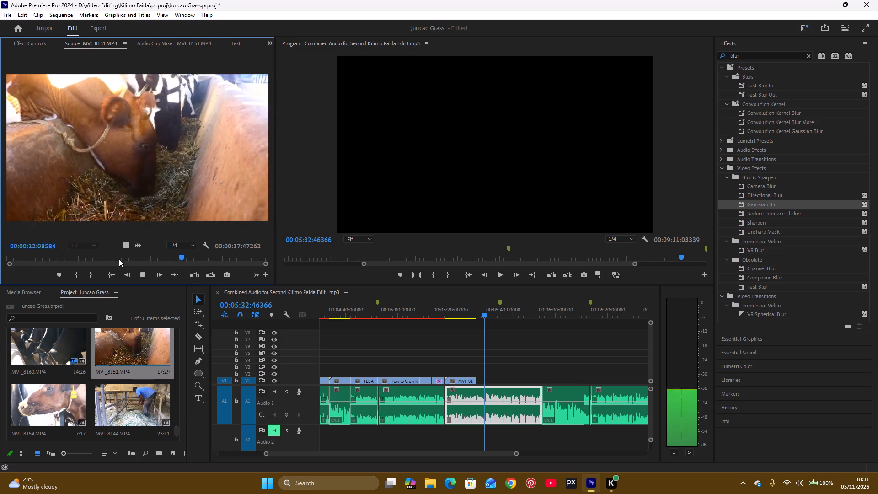
key(space)
drag(127, 247, 260, 281)
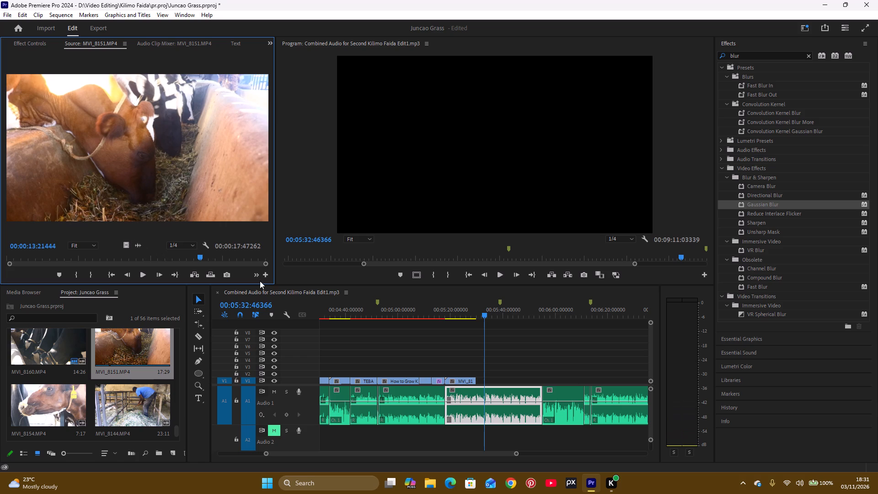
drag(260, 281, 480, 379)
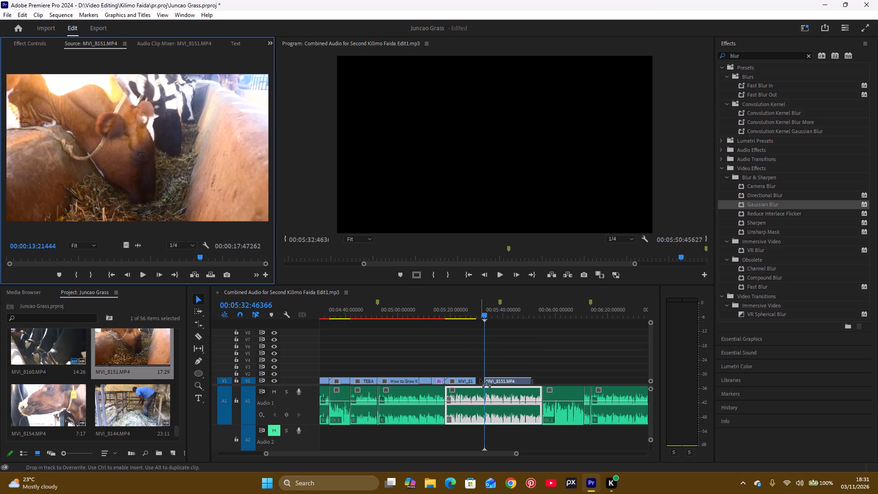
drag(480, 379, 476, 382)
Replay both clips against the narration and move MVI_8151.MP4 earlier on V1 to start at about 00:05:24, overwriting the end of MVI_8142.MP4.
click(463, 314)
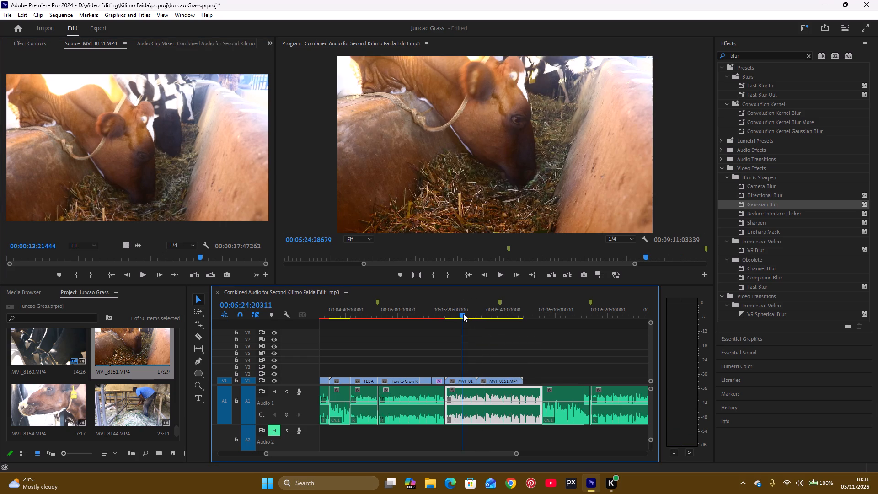
key(space)
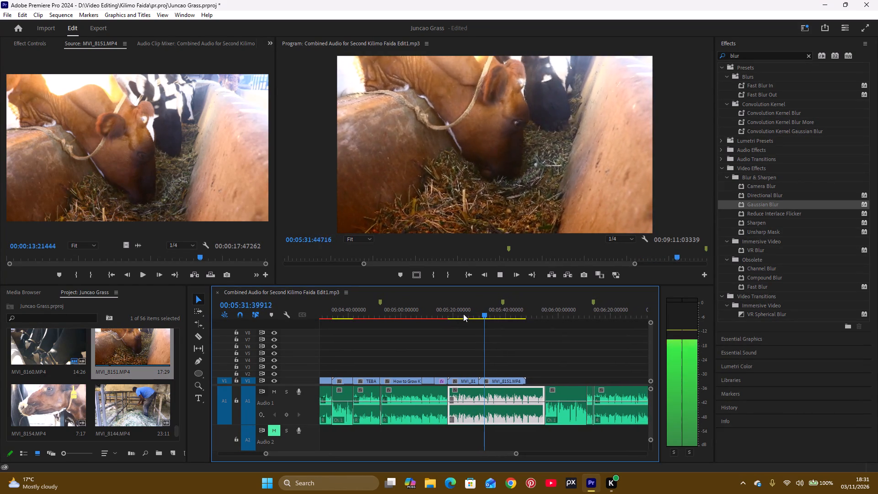
key(space)
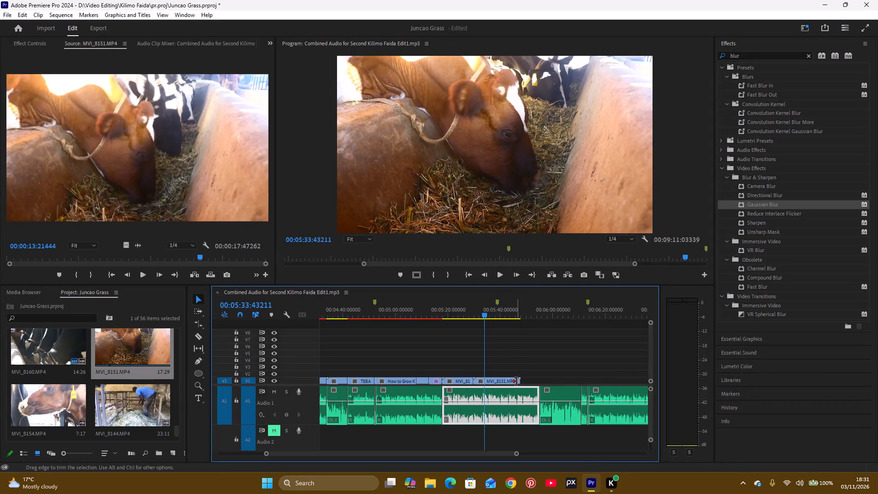
click(444, 315)
key(space)
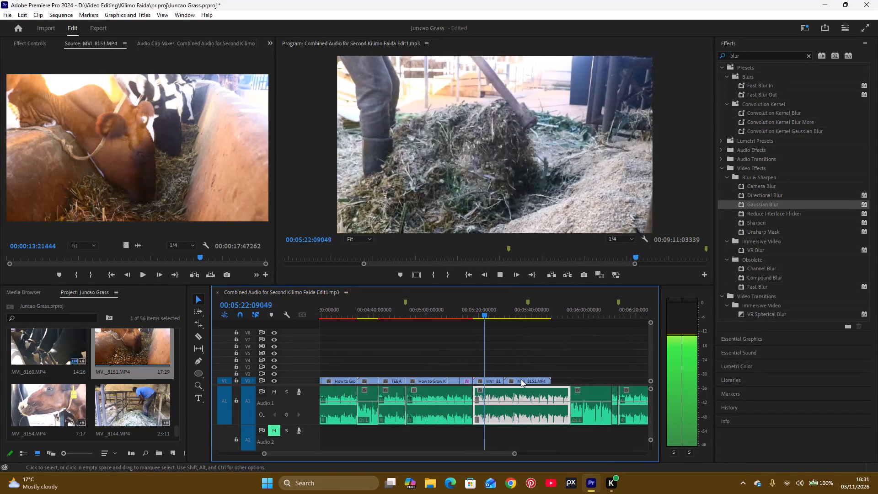
key(space)
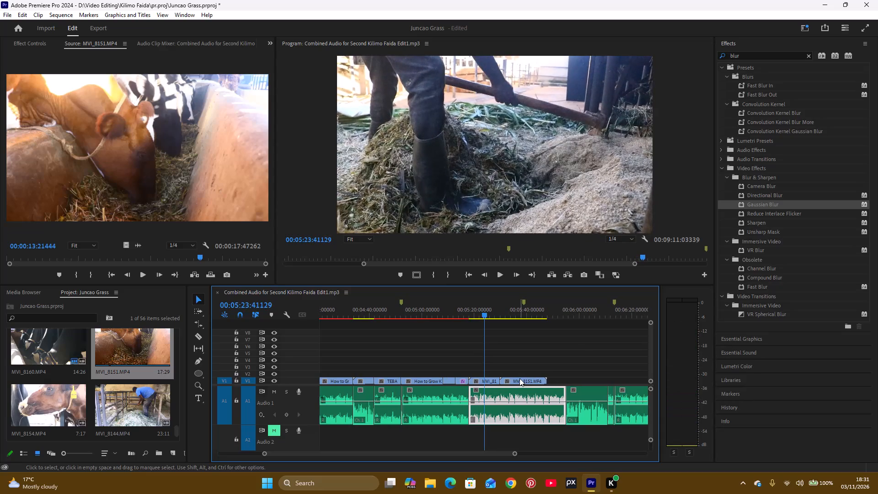
drag(514, 379, 494, 382)
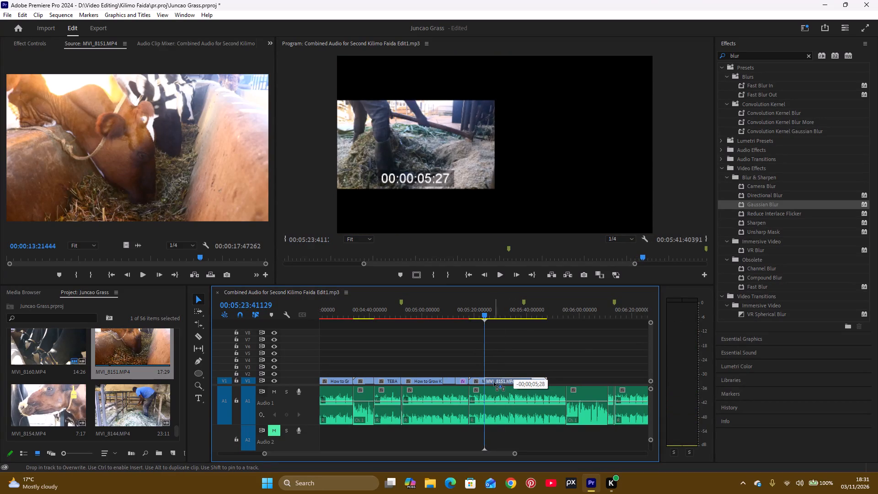
drag(494, 382, 496, 382)
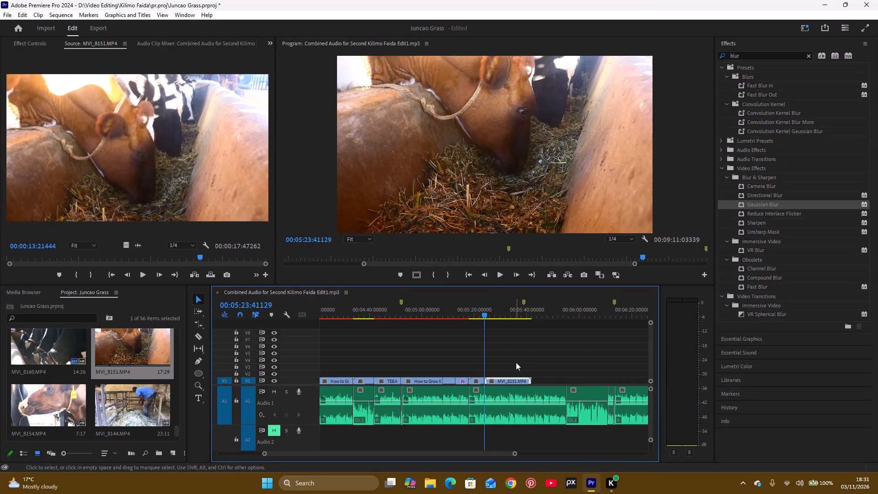
Play MVI_8151.MP4 against the narration and trim its end on V1 to about 00:05:33.
key(space)
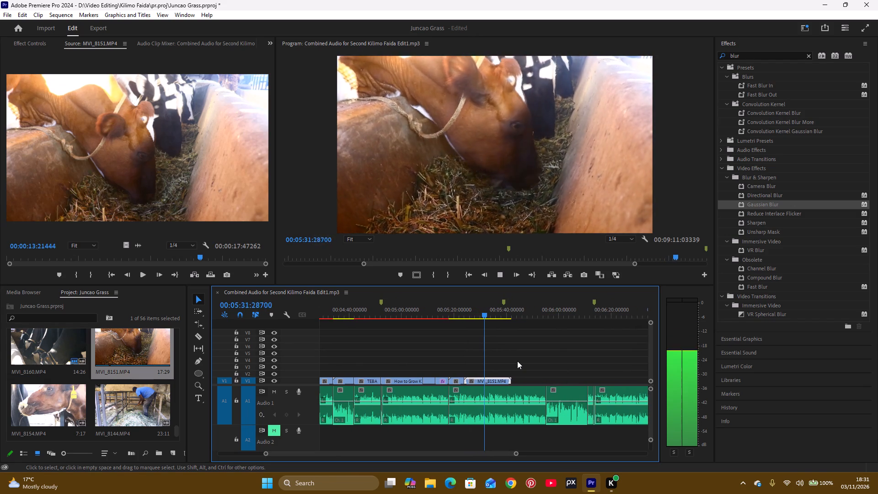
key(space)
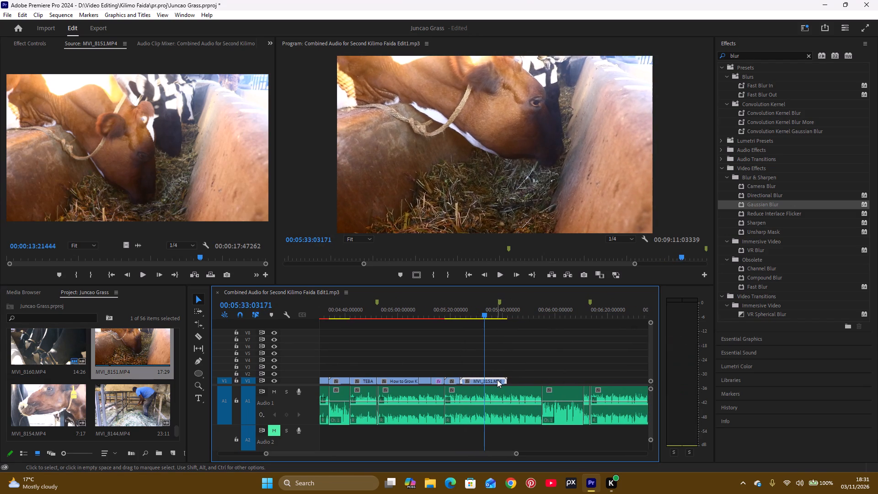
drag(504, 380, 485, 387)
Listen to the narration around and beyond the end of MVI_8151.MP4 and browse the project footage for a clip to follow it.
key(space)
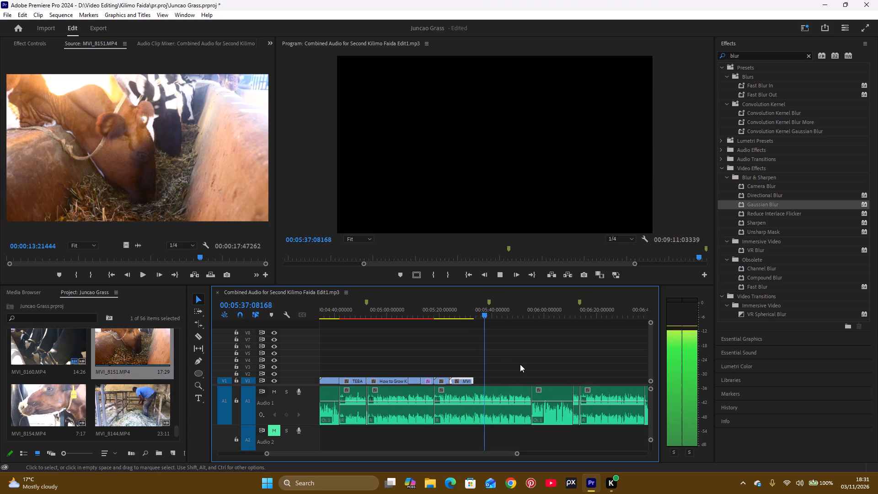
key(space)
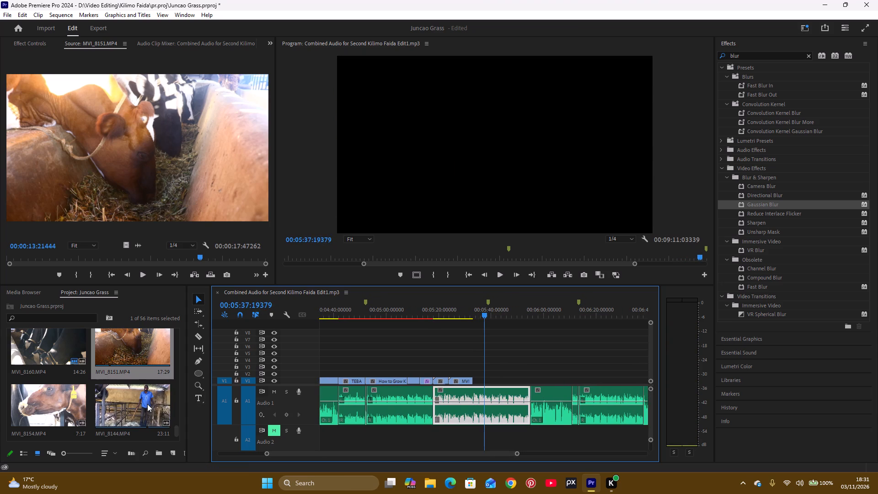
scroll(147, 404, down, 2)
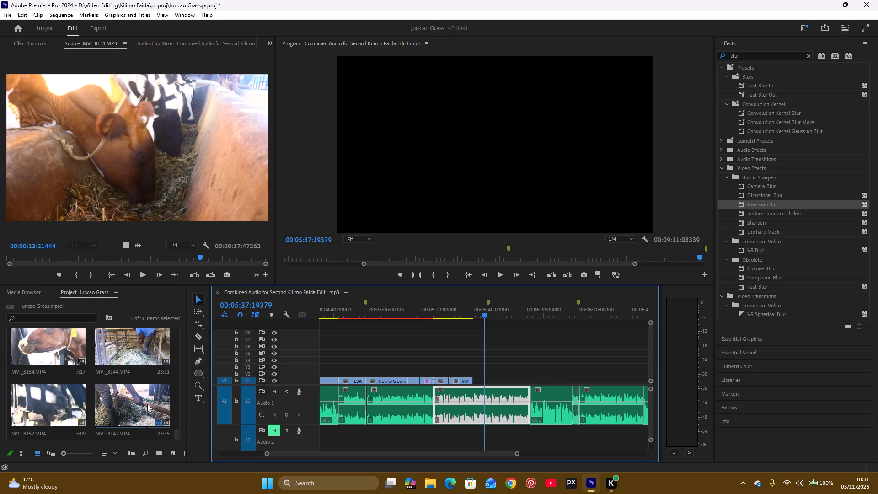
scroll(146, 405, up, 1)
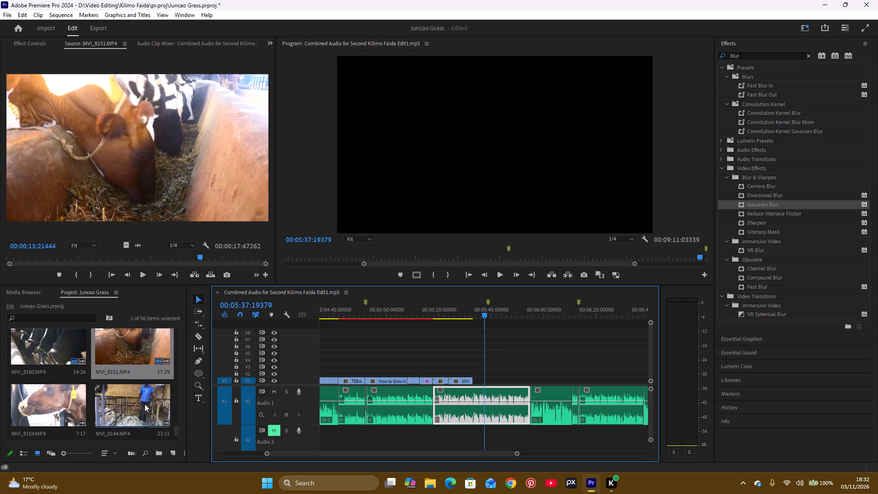
scroll(145, 400, up, 5)
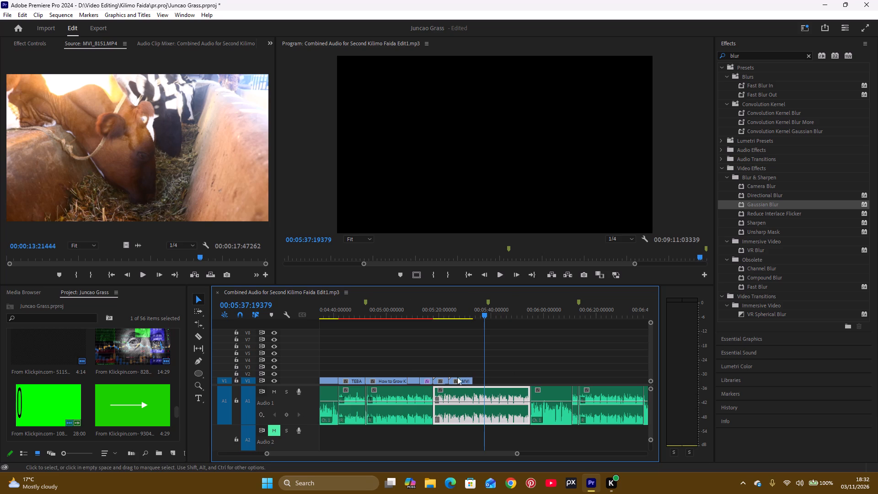
click(469, 312)
key(space)
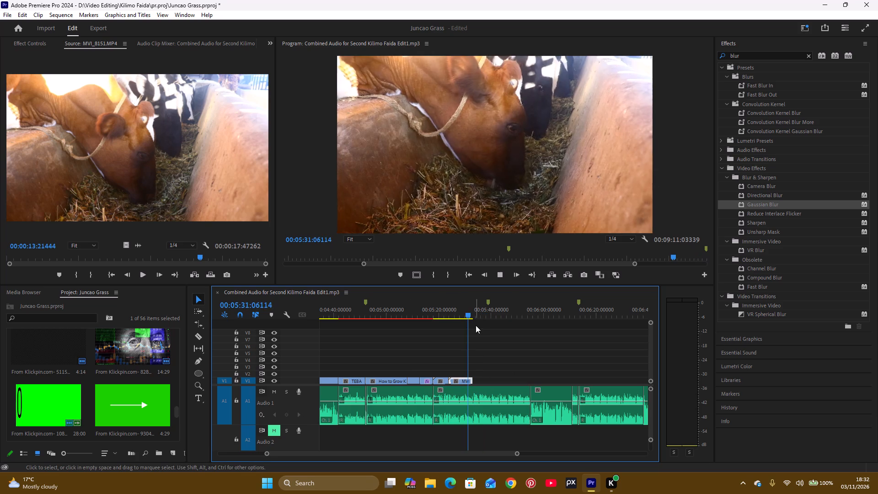
key(space)
scroll(123, 383, down, 3)
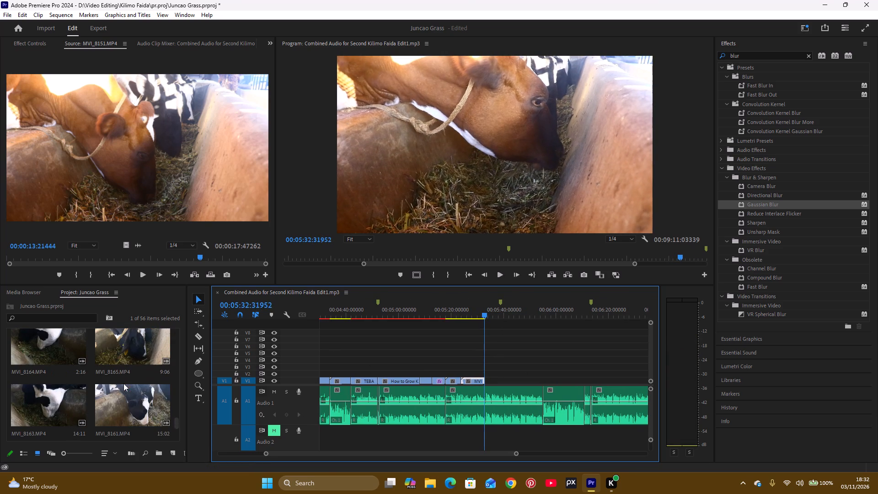
scroll(128, 402, down, 5)
scroll(128, 403, up, 1)
scroll(128, 403, down, 1)
Open MVI_8142.MP4 and MVI_8144.MP4 from the project footage, and preview MVI_8144.MP4 from its beginning as a candidate.
double_click(136, 406)
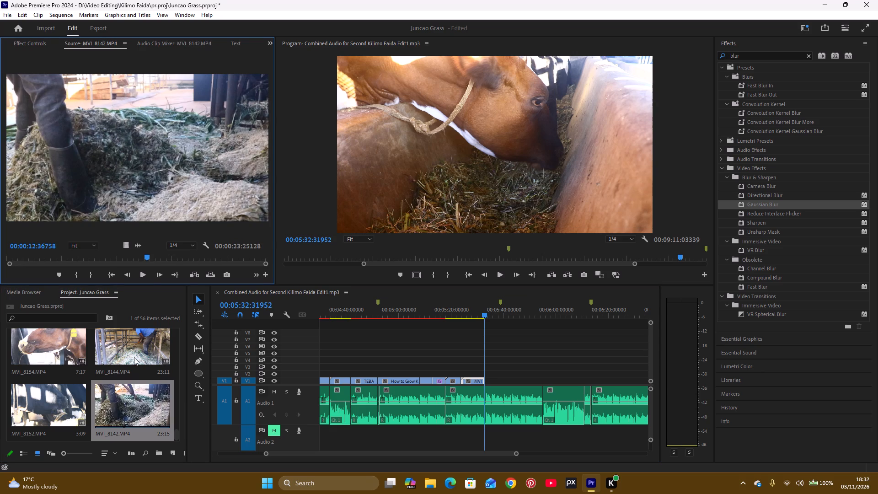
double_click(139, 344)
key(space)
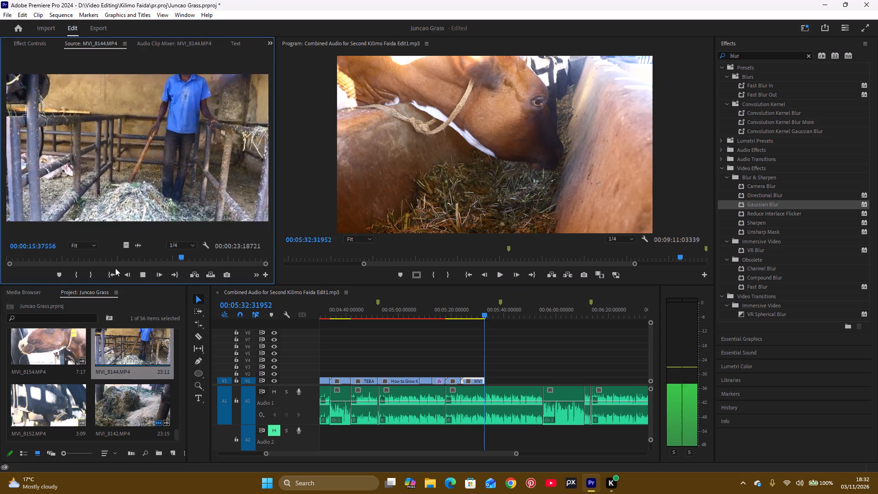
drag(158, 261, 0, 265)
key(space)
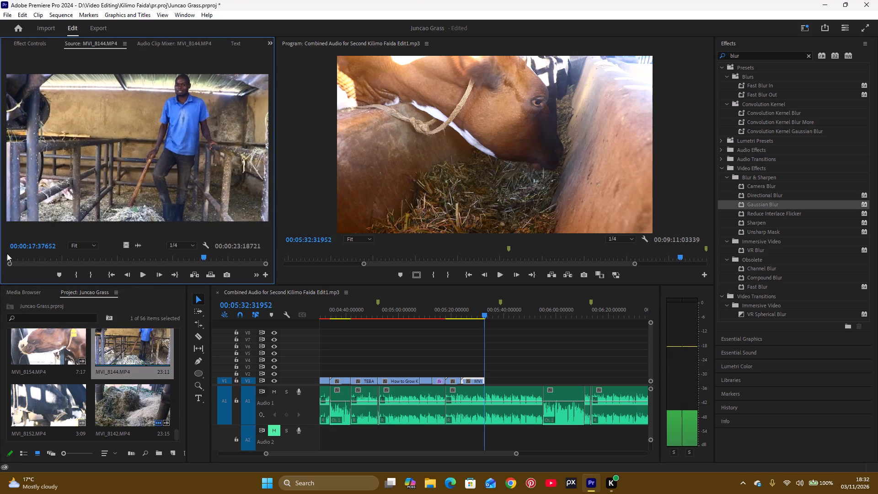
click(14, 256)
drag(14, 256, 3, 265)
key(space)
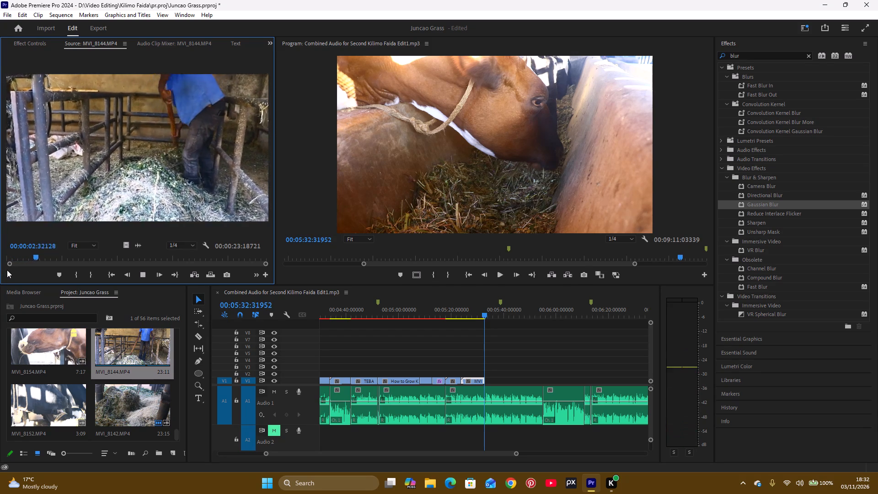
key(space)
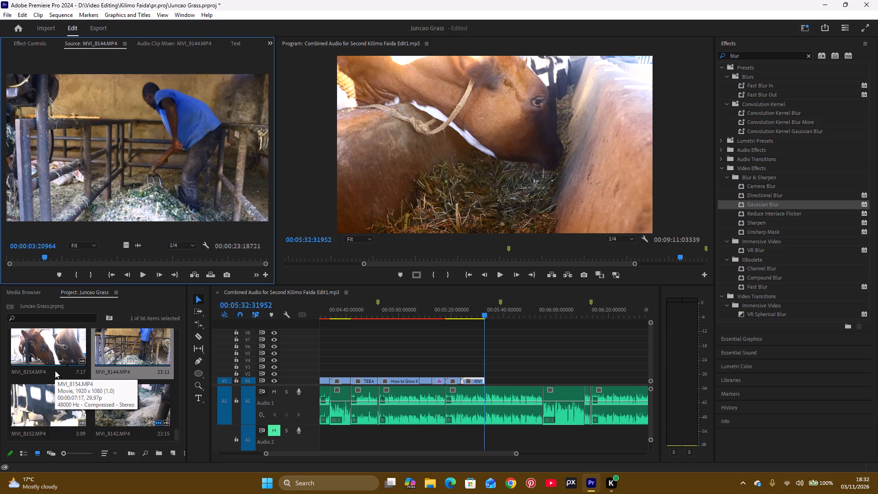
Open MVI_8163.MP4 and MVI_8161.MP4 in turn and scrub through each to compare the cattle-feeding shots.
scroll(63, 392, up, 1)
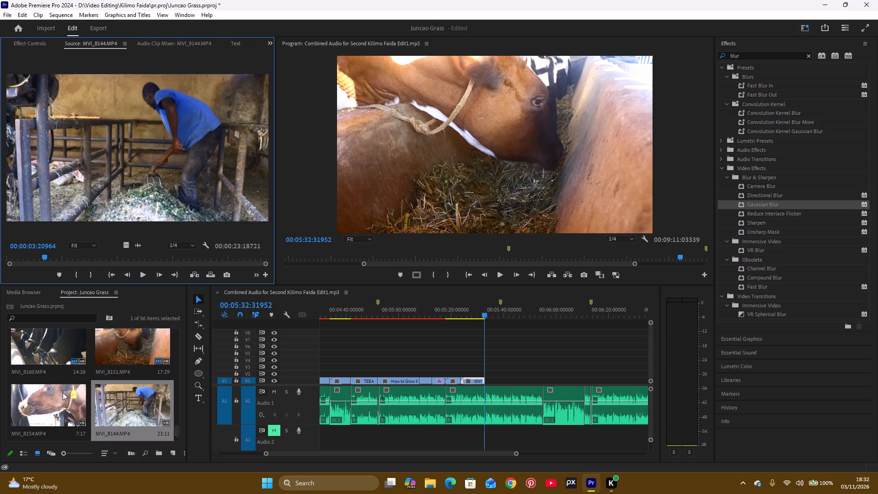
scroll(77, 419, up, 1)
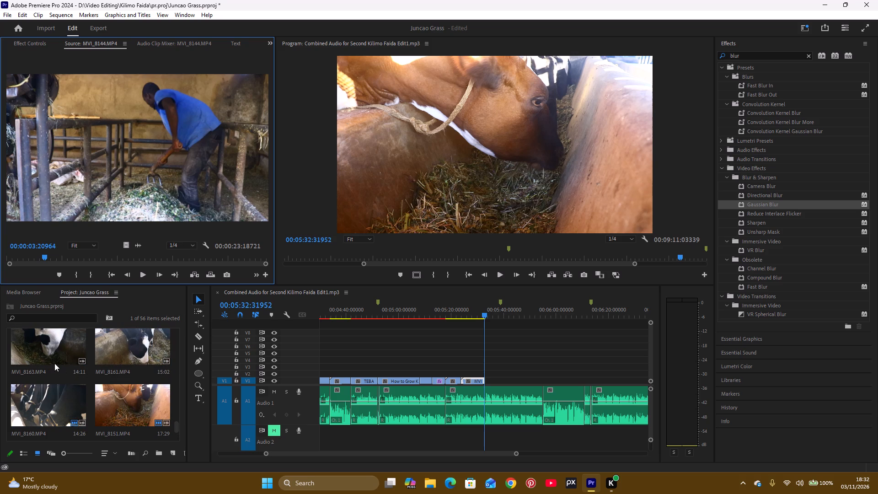
double_click(56, 353)
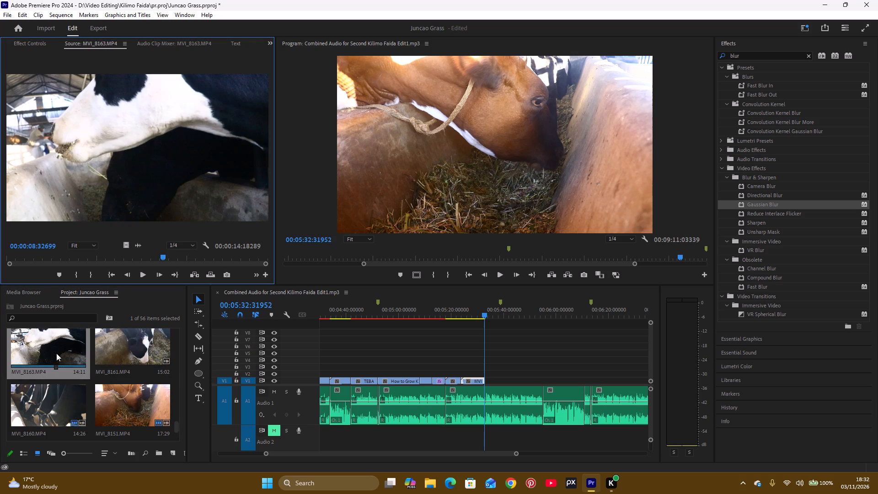
drag(96, 258, 15, 267)
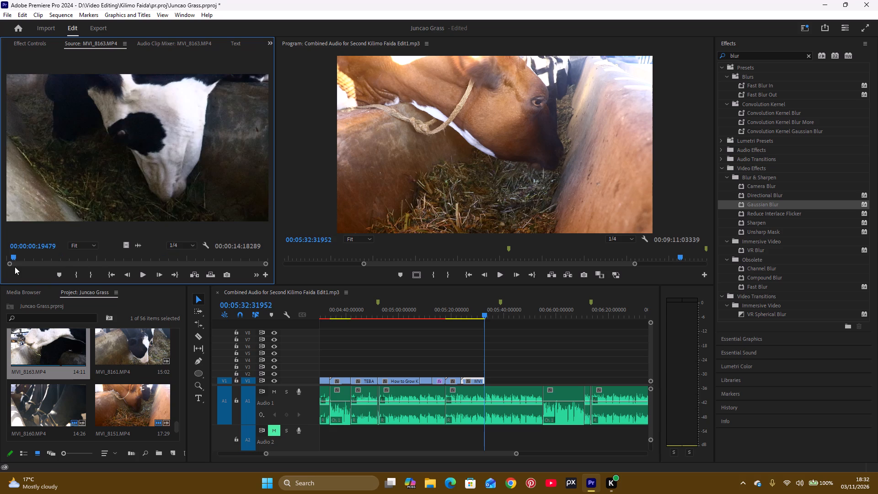
drag(15, 267, 121, 258)
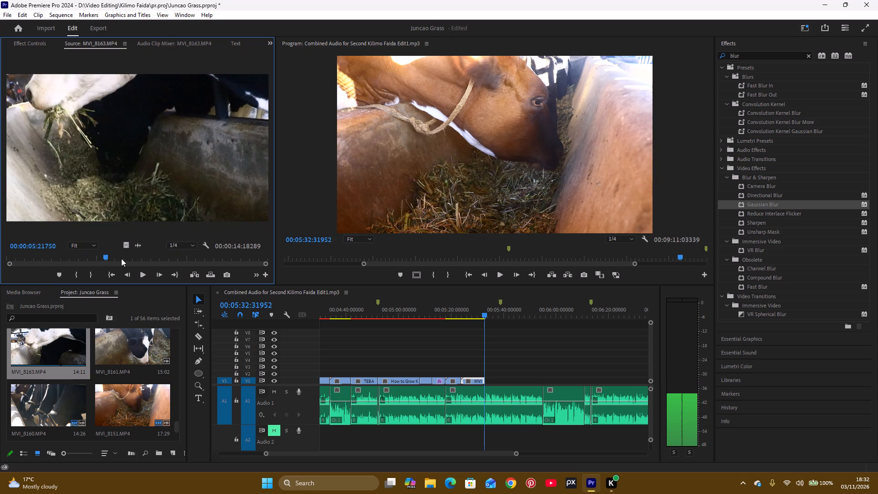
drag(121, 258, 121, 267)
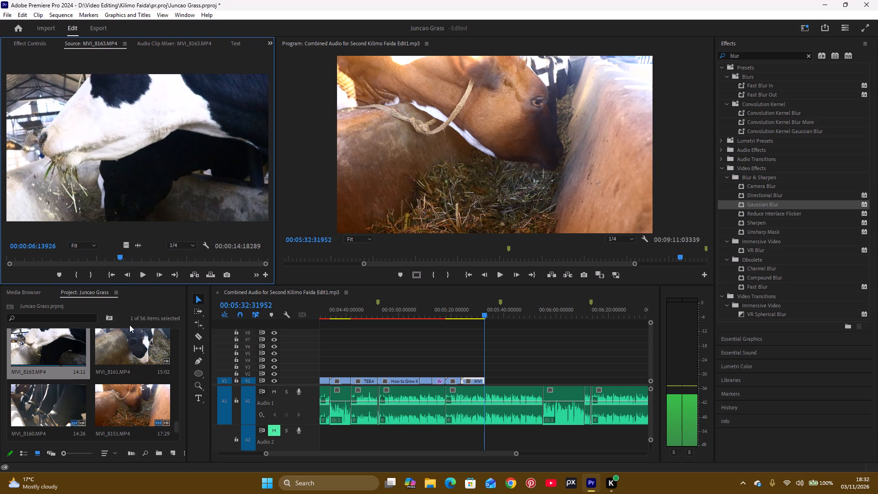
double_click(130, 345)
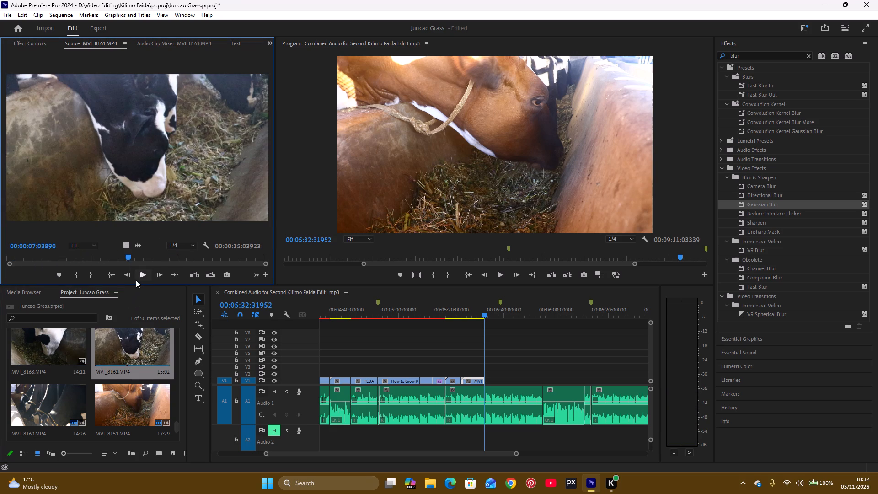
drag(127, 252, 43, 273)
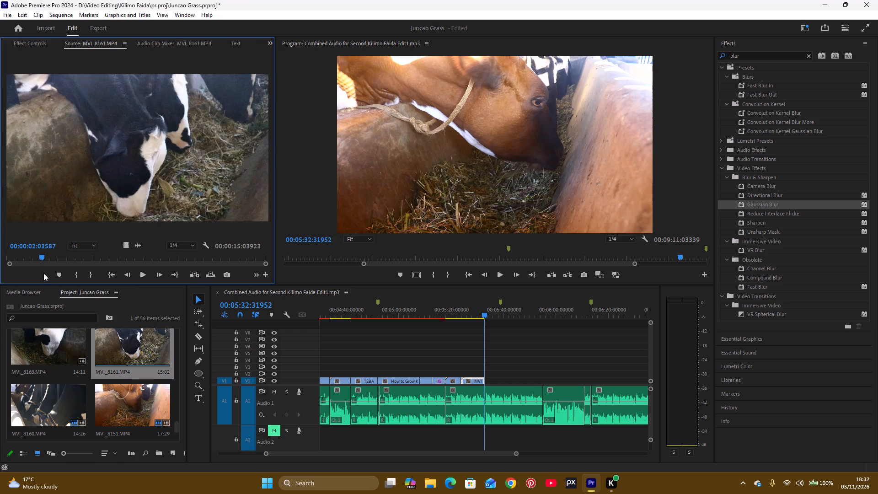
Mark the first 7 seconds or so of MVI_8163.MP4 and place only its video on V1 directly after MVI_8151.MP4.
double_click(49, 348)
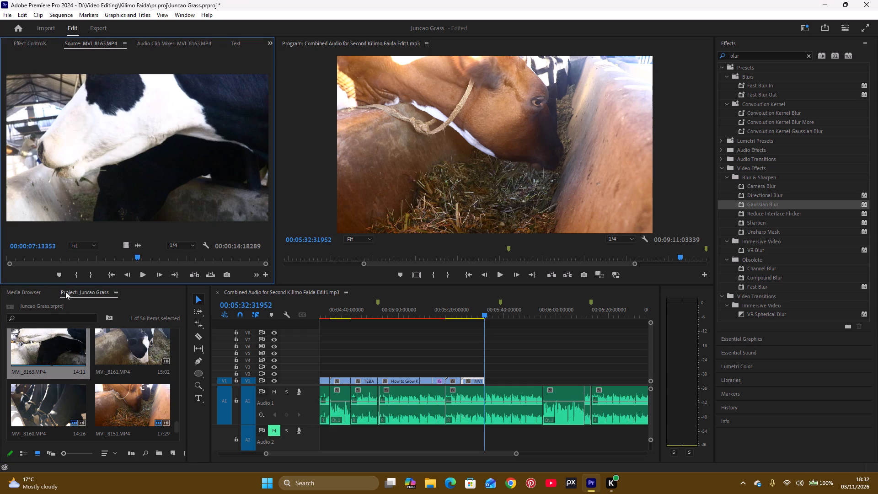
drag(76, 255, 0, 261)
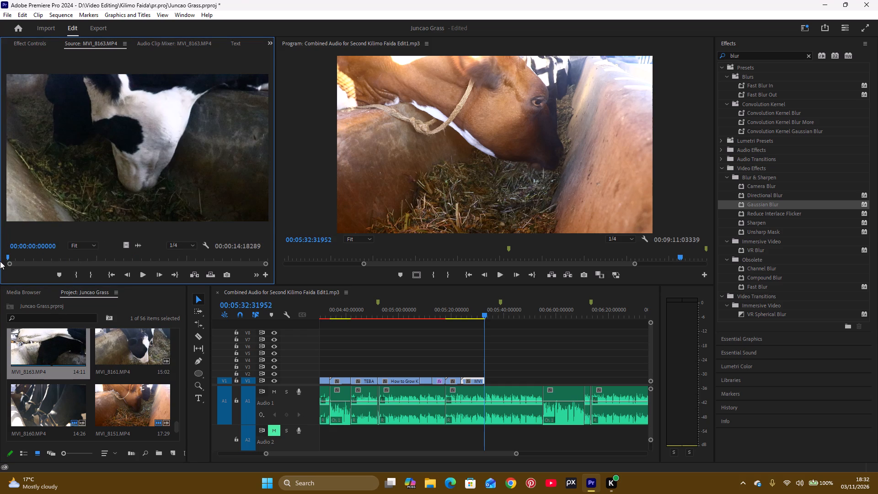
click(73, 276)
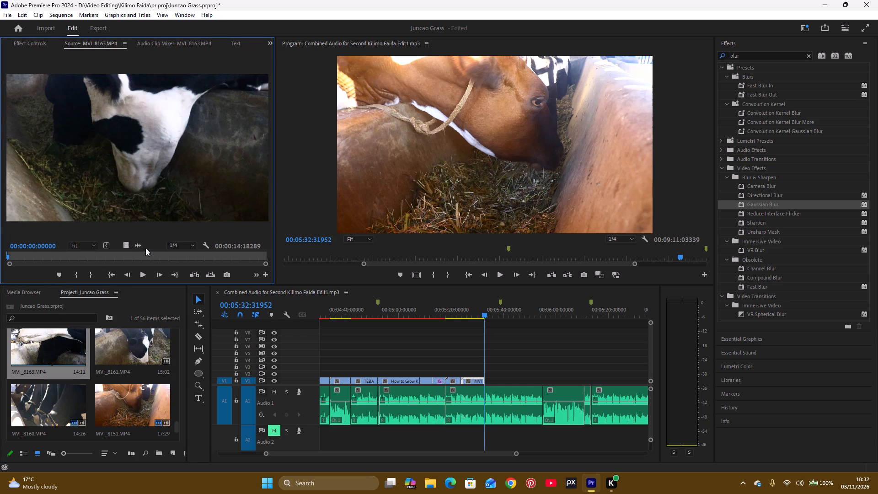
key(space)
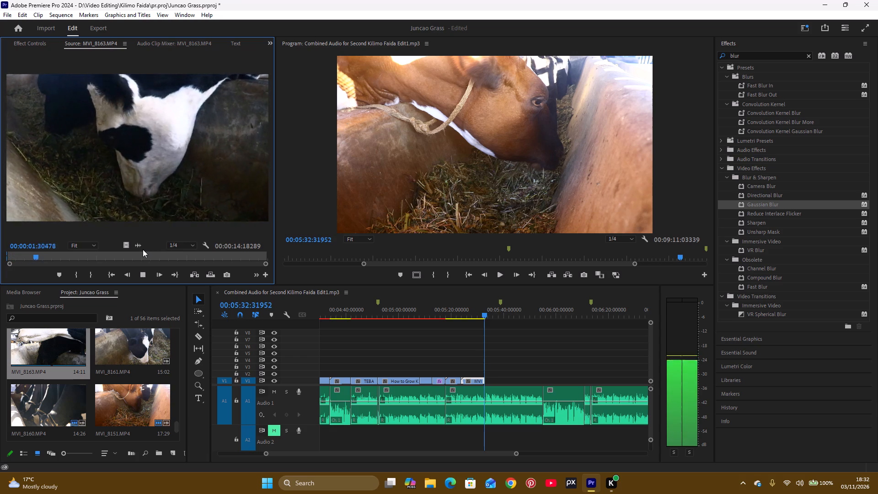
key(space)
key(m)
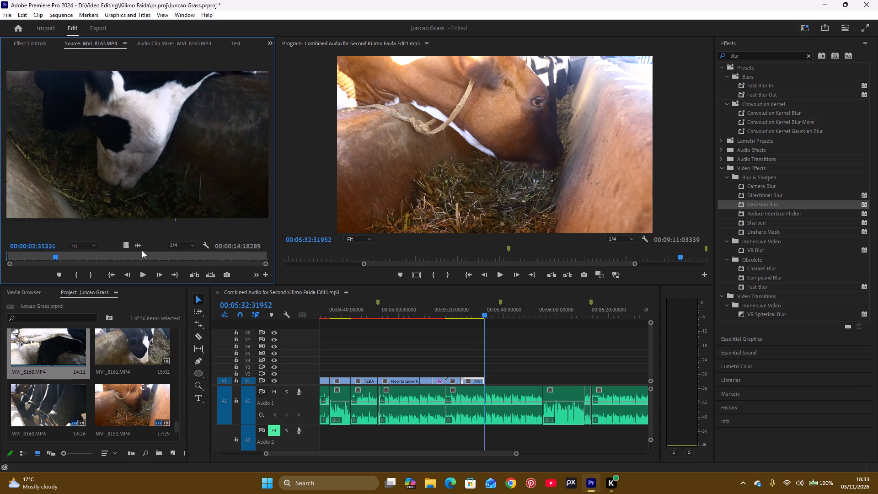
key(ctrl+z)
key(space)
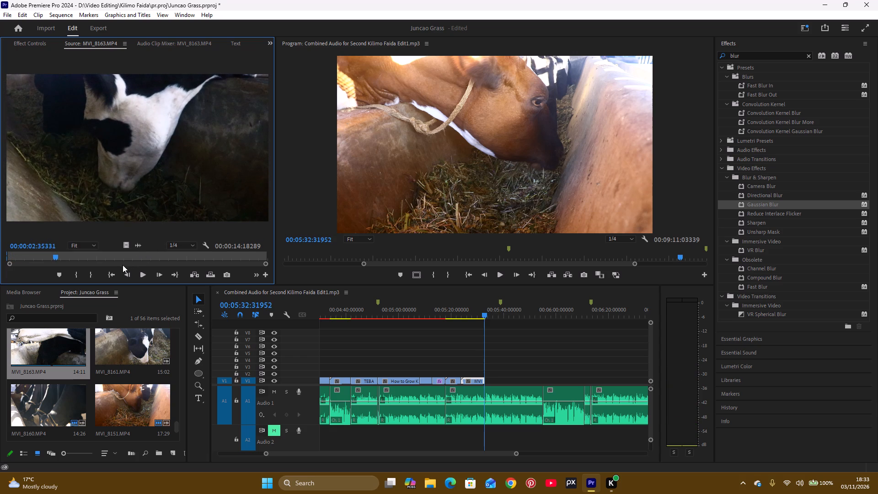
key(space)
key(space)
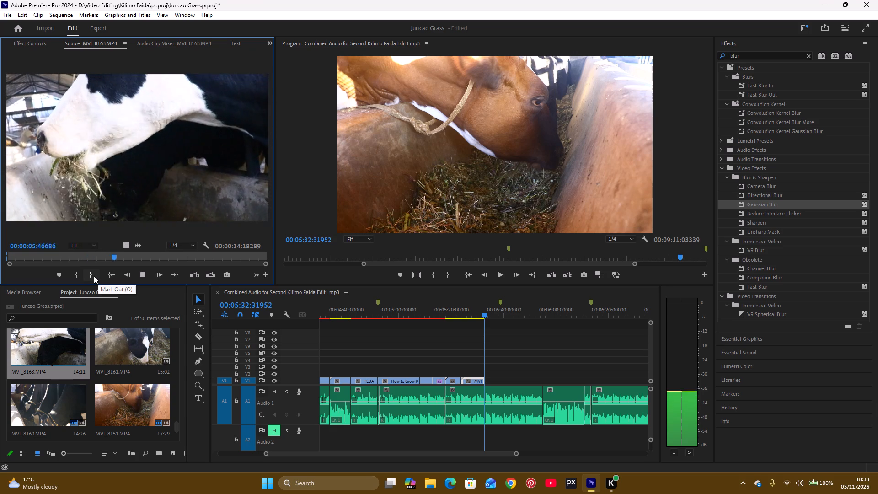
key(space)
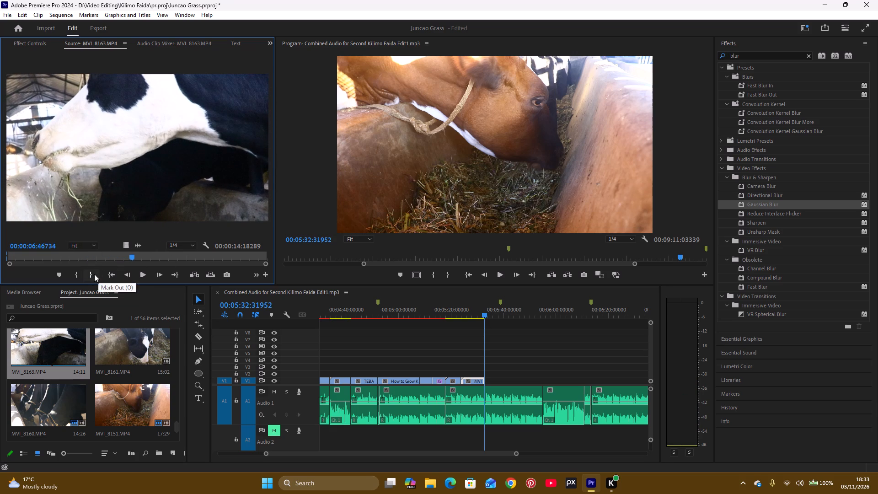
click(92, 274)
drag(128, 247, 416, 307)
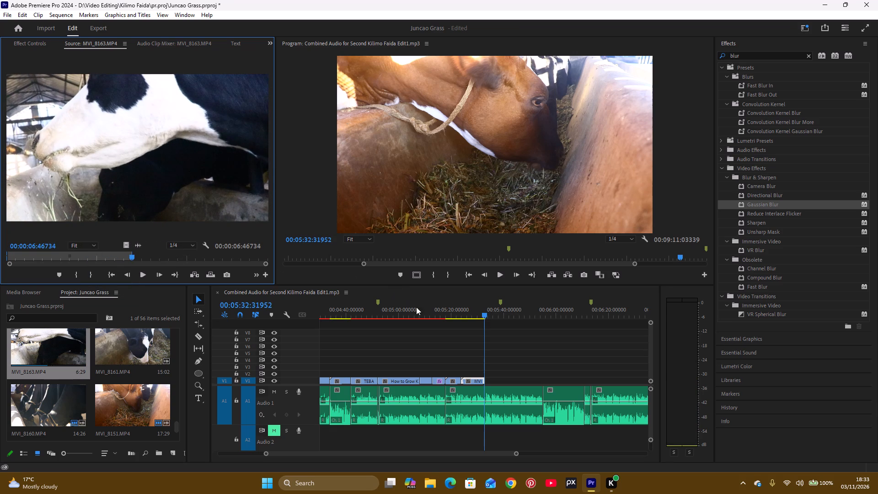
drag(416, 307, 487, 378)
Listen to the narration over MVI_8163.MP4, replaying its closing seconds at a closer timeline scale to find the cut point.
key(space)
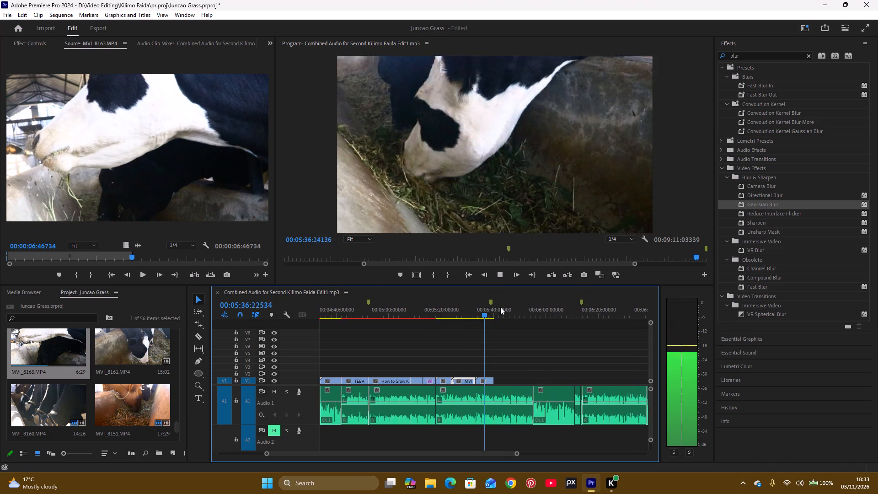
key(space)
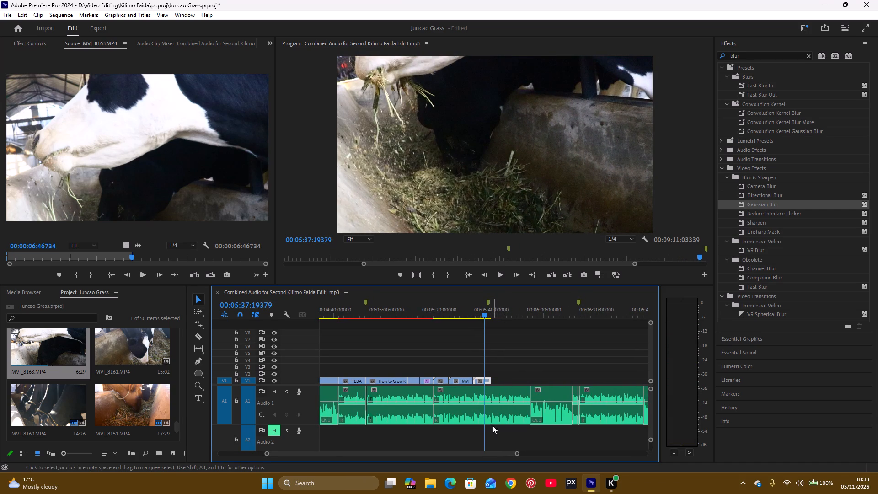
drag(519, 454, 488, 466)
key(space)
key(space)
key(space)
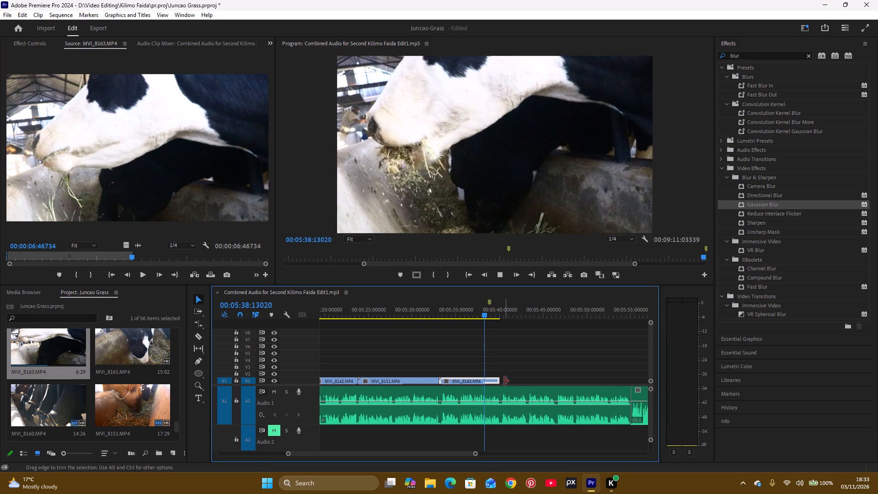
key(space)
click(469, 316)
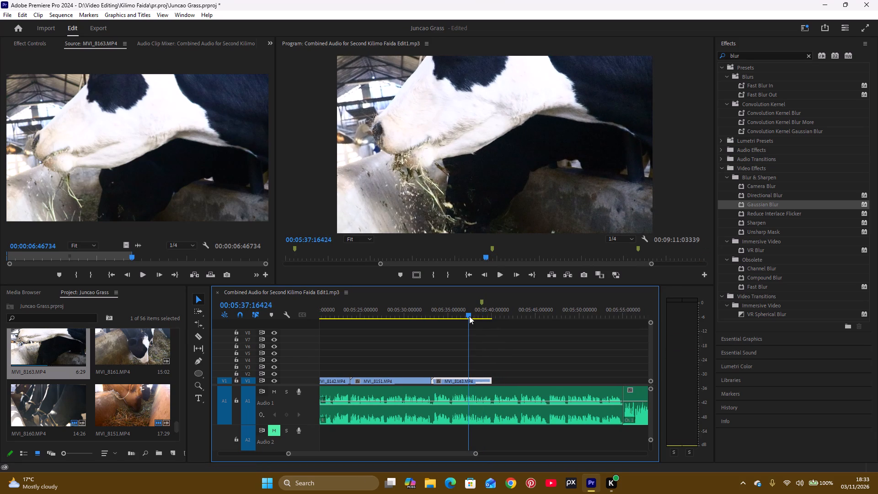
key(space)
key(space)
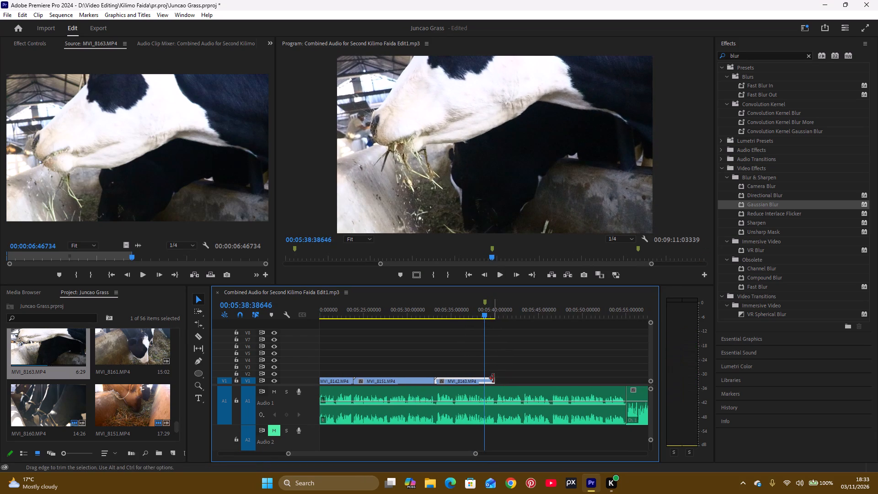
click(468, 304)
key(space)
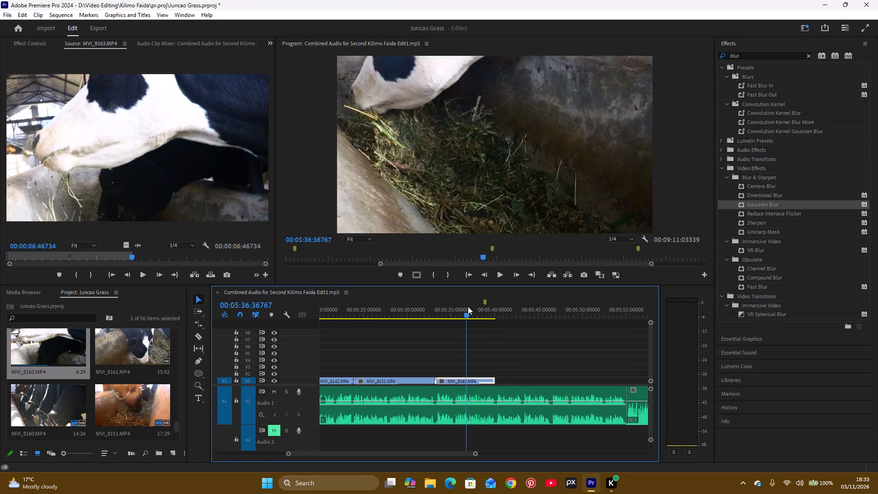
key(space)
key(space)
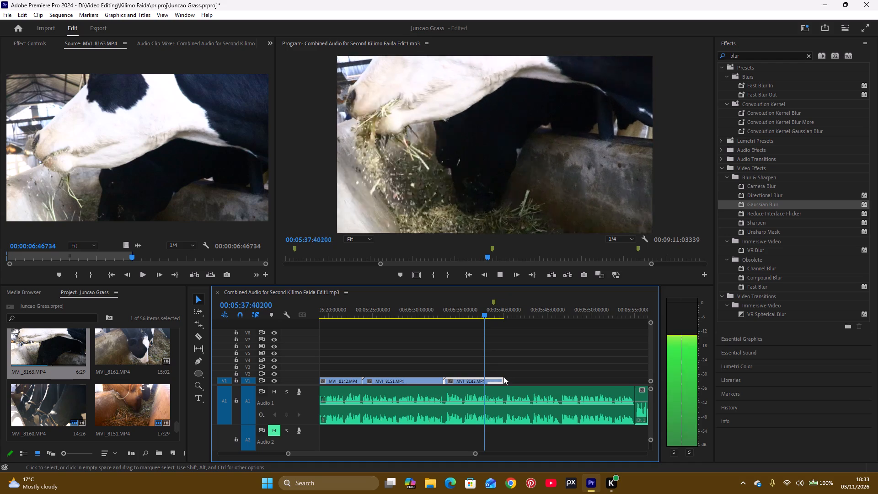
key(space)
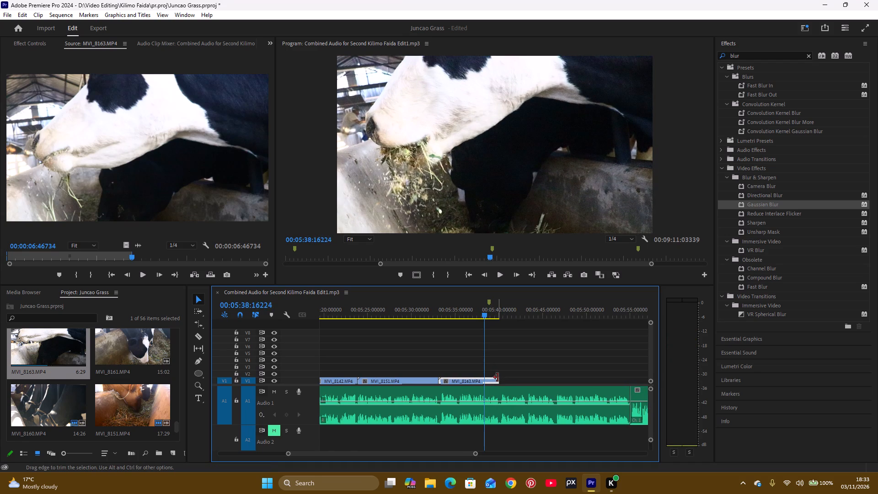
Trim the end of MVI_8163.MP4 on V1 back to 00:05:38:37044.
click(498, 378)
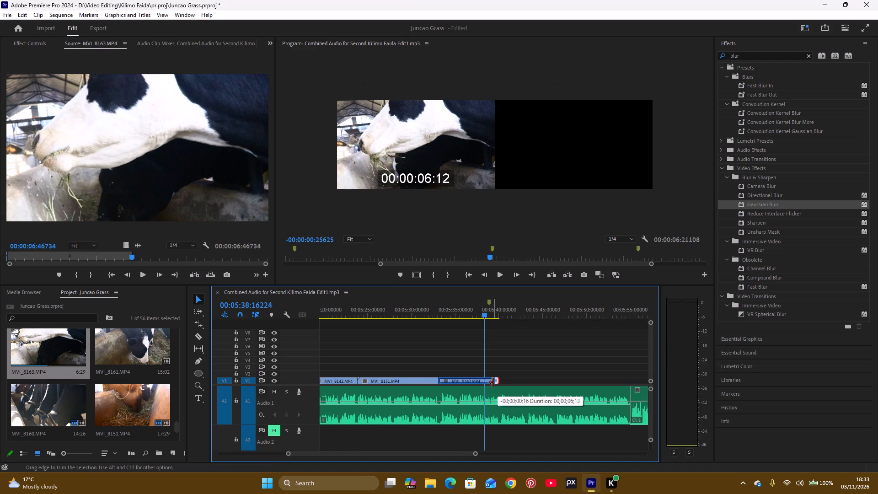
key(space)
key(space)
drag(493, 380, 491, 381)
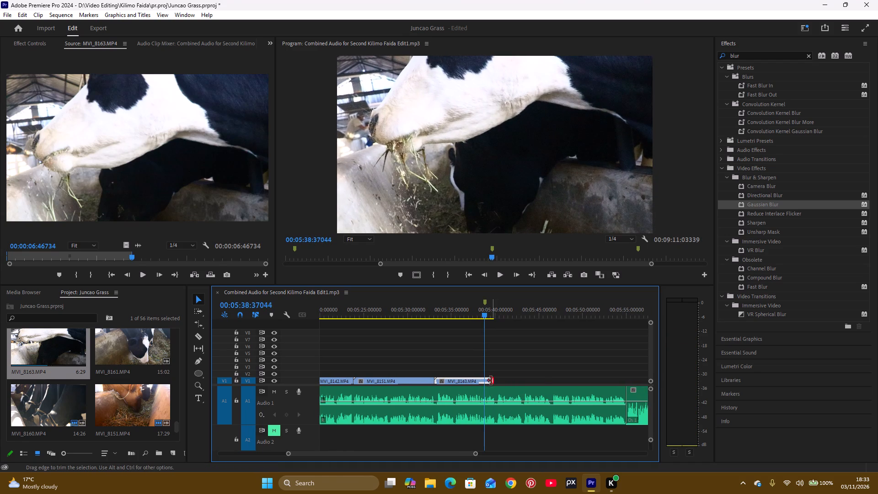
drag(491, 381, 486, 384)
Open the How to Grow King Grass video from the project footage and scrub from about 8 to 9 minutes for a chopped-grass pile shot.
scroll(159, 369, up, 2)
scroll(159, 369, up, 19)
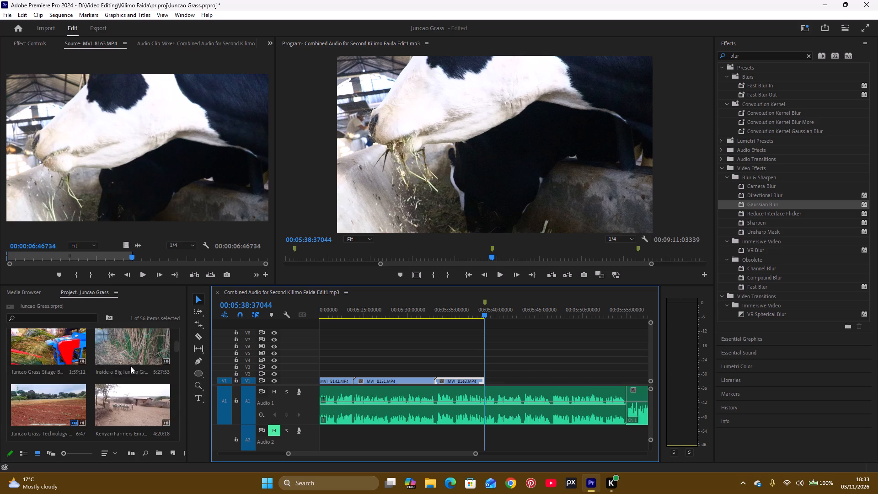
scroll(110, 371, up, 15)
click(70, 400)
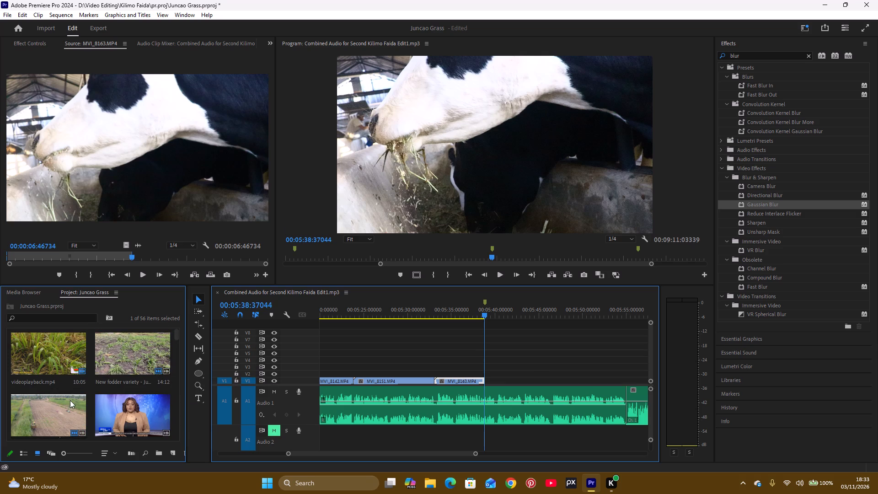
click(70, 397)
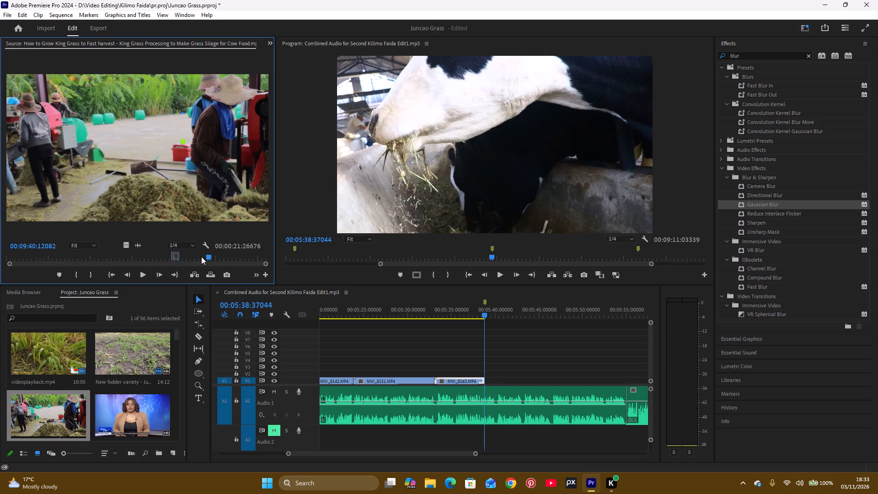
drag(202, 257, 183, 270)
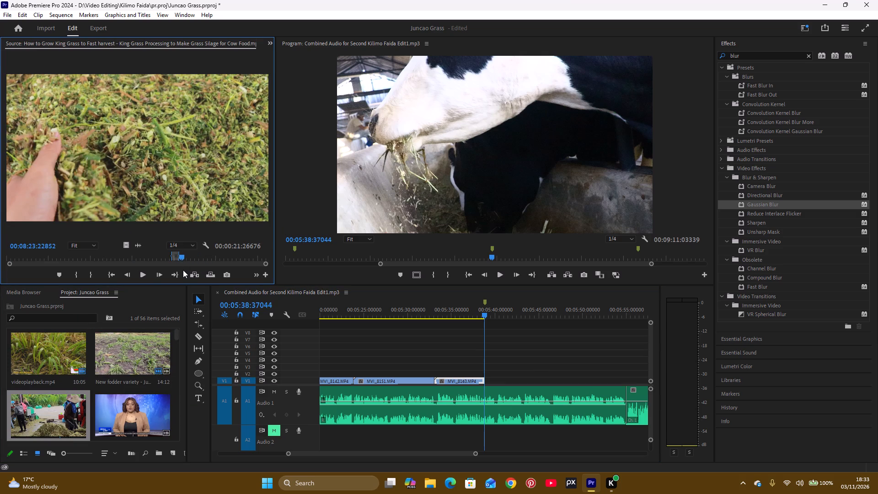
drag(183, 270, 178, 274)
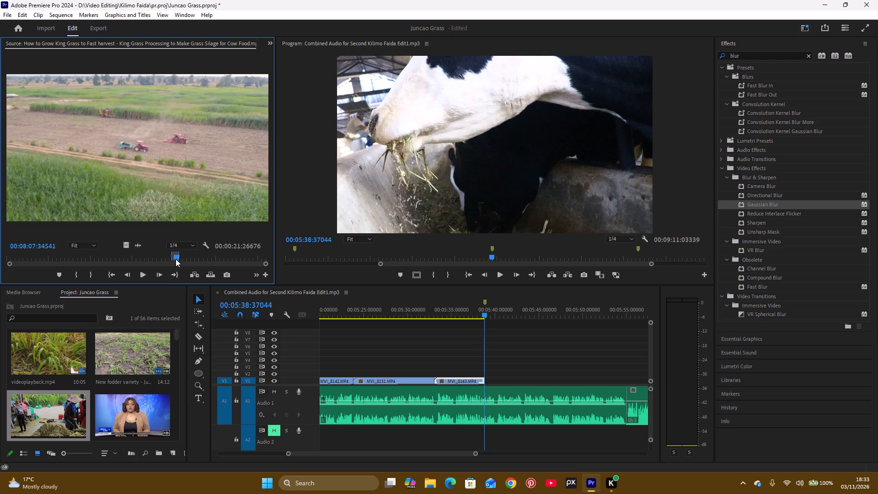
drag(176, 258, 185, 256)
click(185, 256)
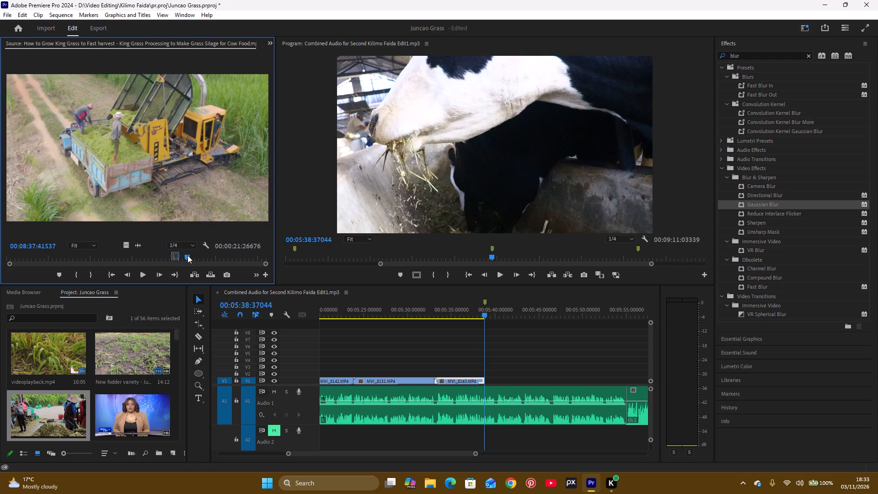
click(190, 257)
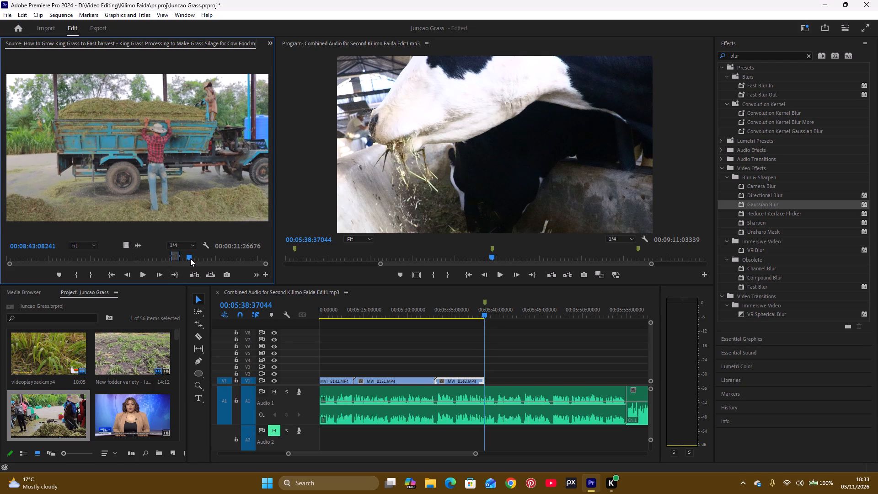
click(196, 258)
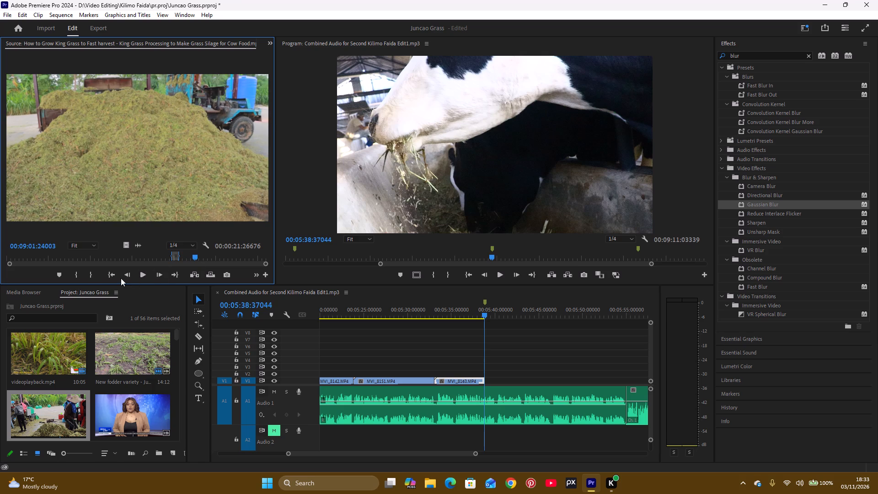
Mark about 4 seconds of the chopped-grass close-up ending at 00:09:06:32171 and place only its video on V1 directly after MVI_8163.MP4.
click(79, 278)
key(space)
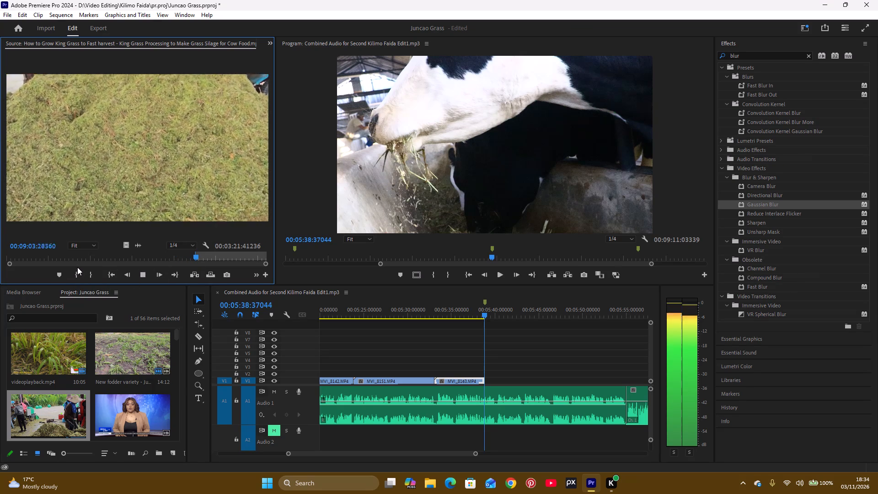
key(space)
click(77, 277)
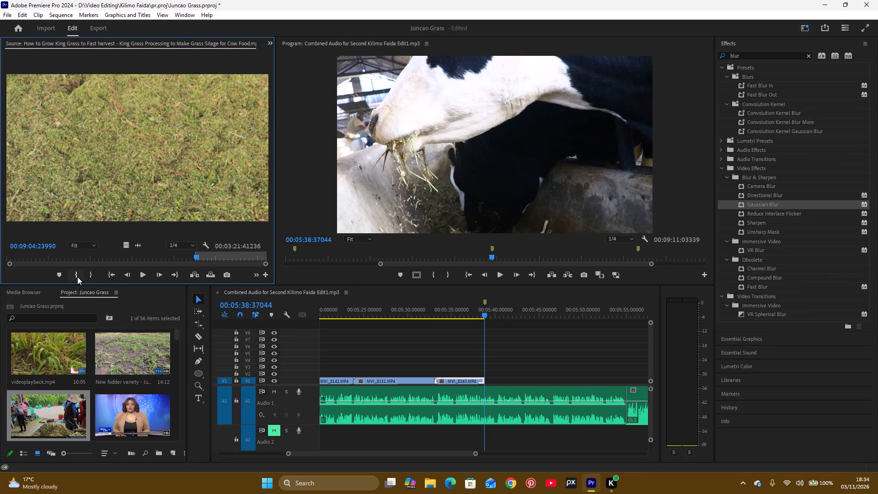
key(space)
key(space)
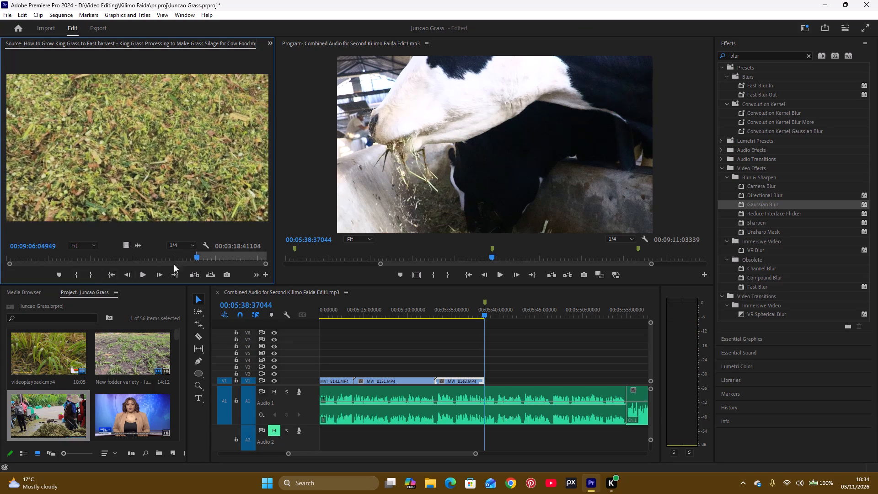
drag(195, 255, 190, 265)
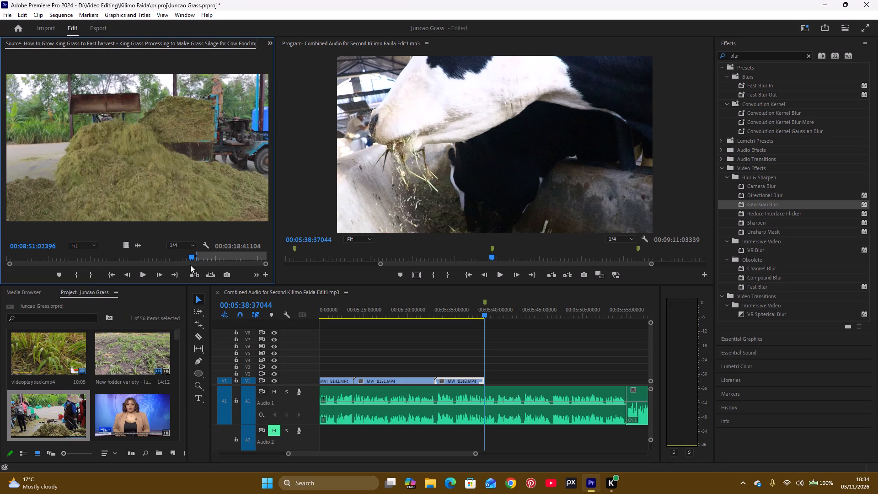
drag(190, 265, 190, 265)
key(space)
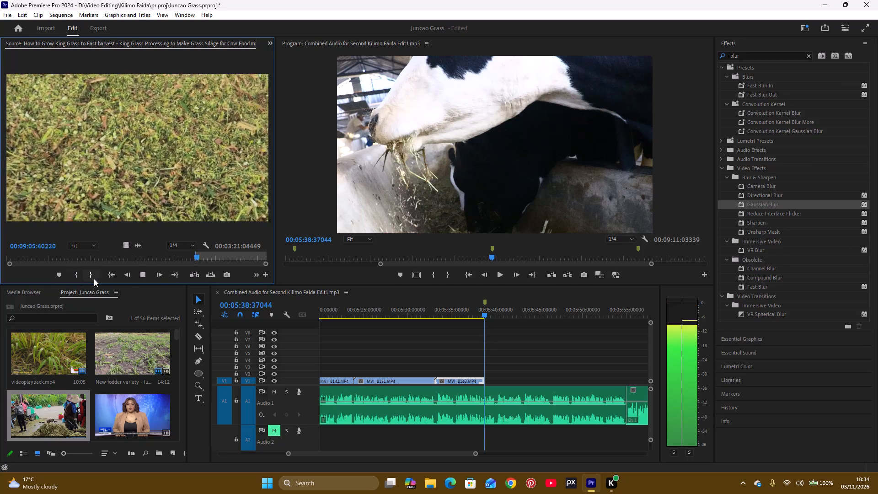
key(space)
click(94, 279)
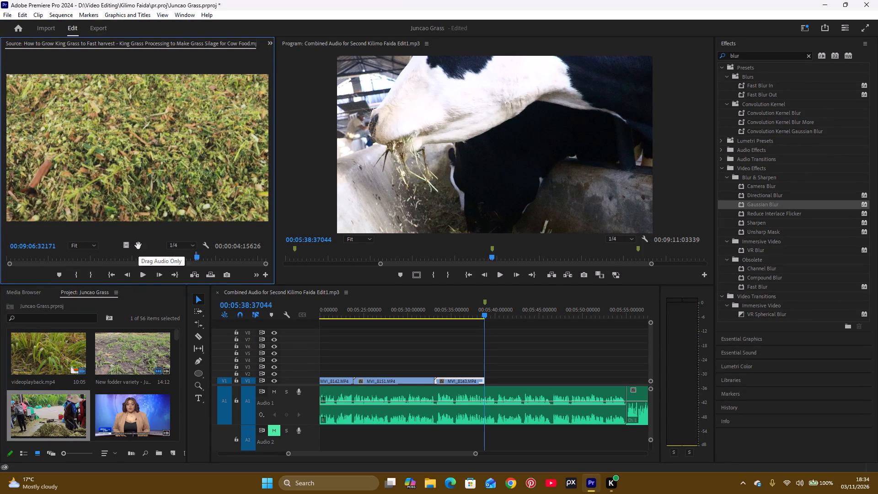
drag(126, 247, 486, 368)
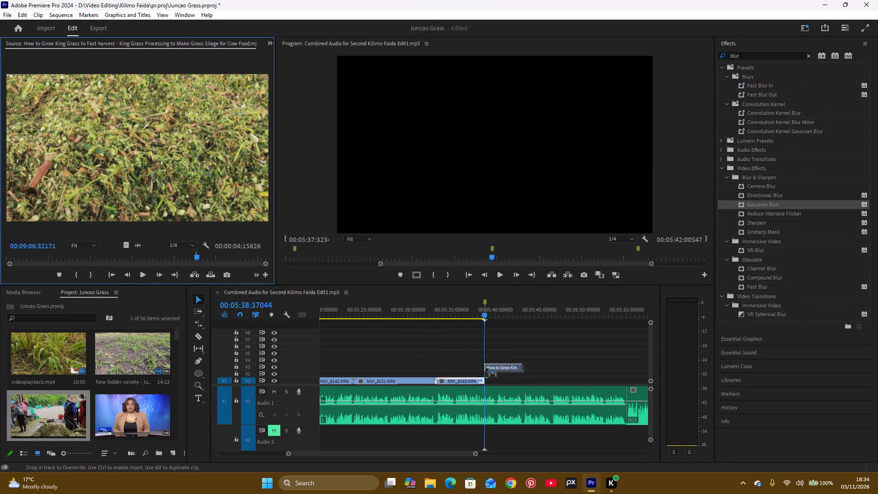
drag(486, 368, 488, 387)
Play the sequence from the end of MVI_8163.MP4 through the chopped-grass clip and beyond to check it against the narration.
click(468, 305)
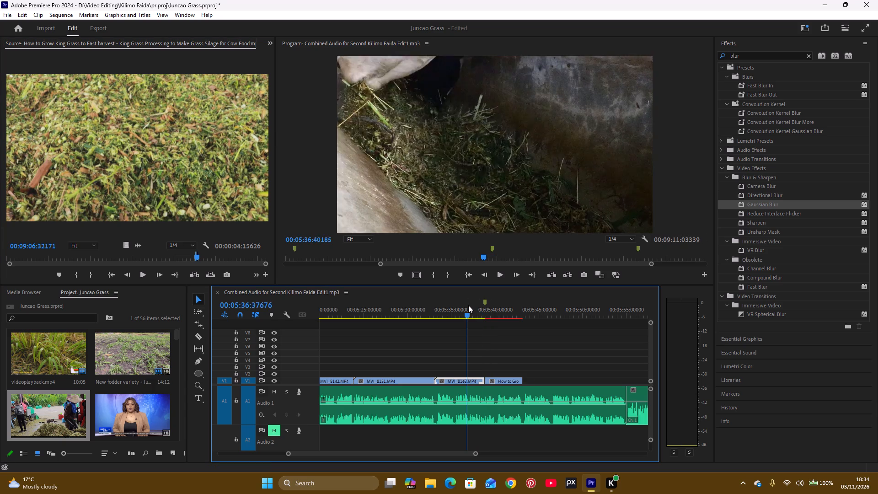
key(space)
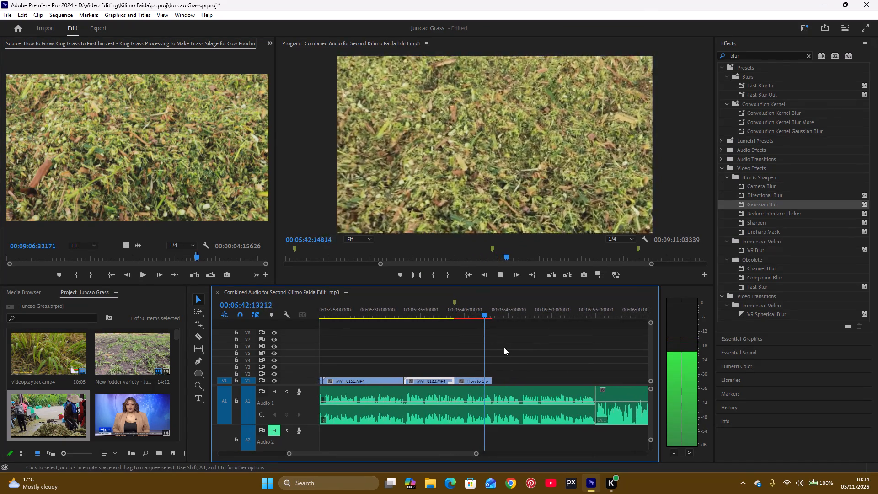
key(space)
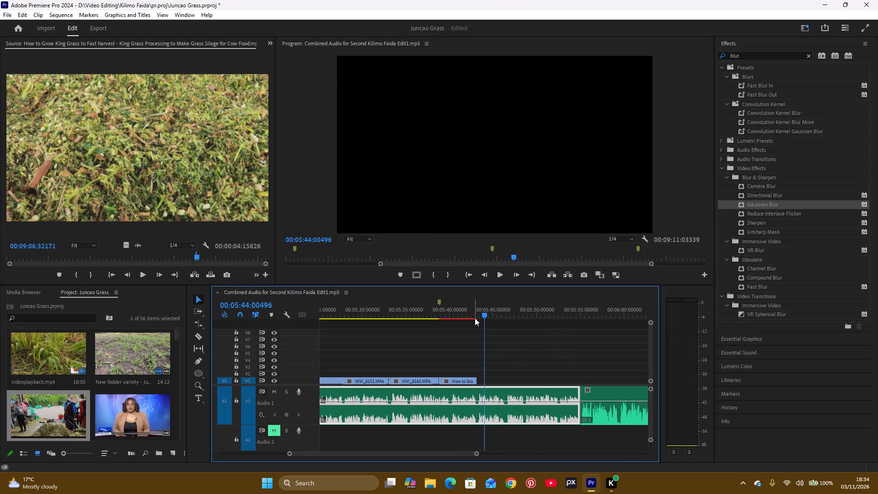
click(465, 311)
key(space)
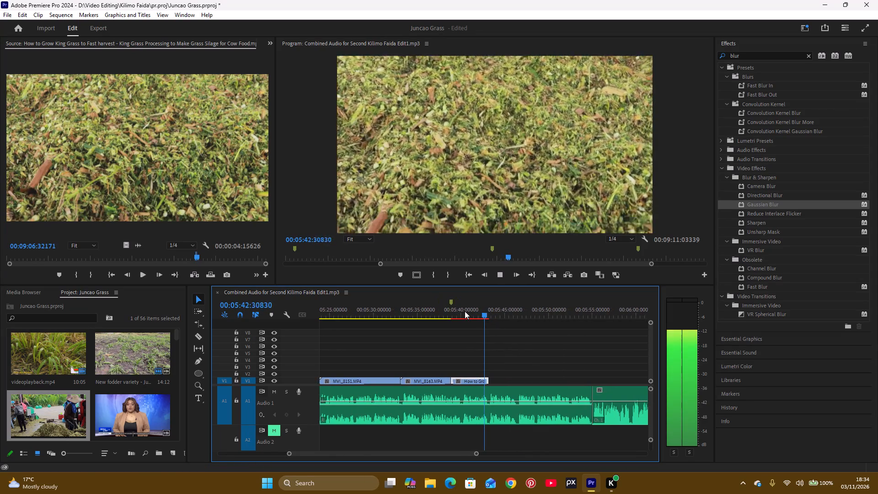
key(space)
key(space)
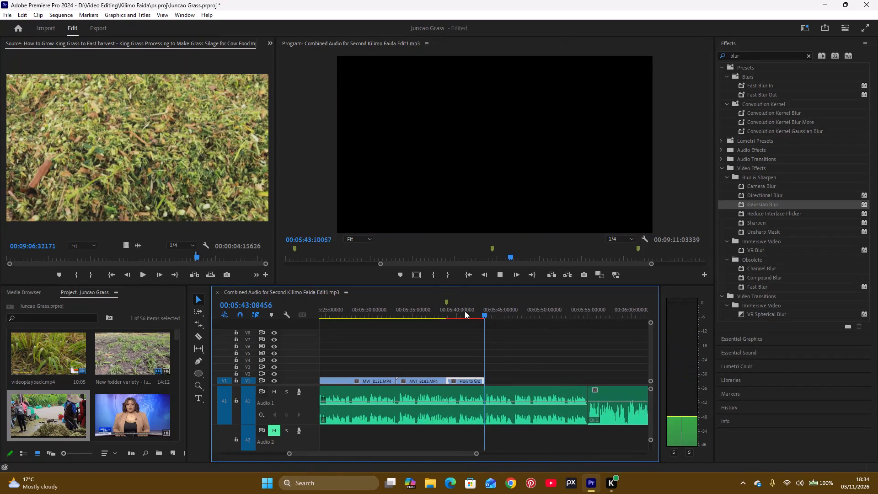
key(space)
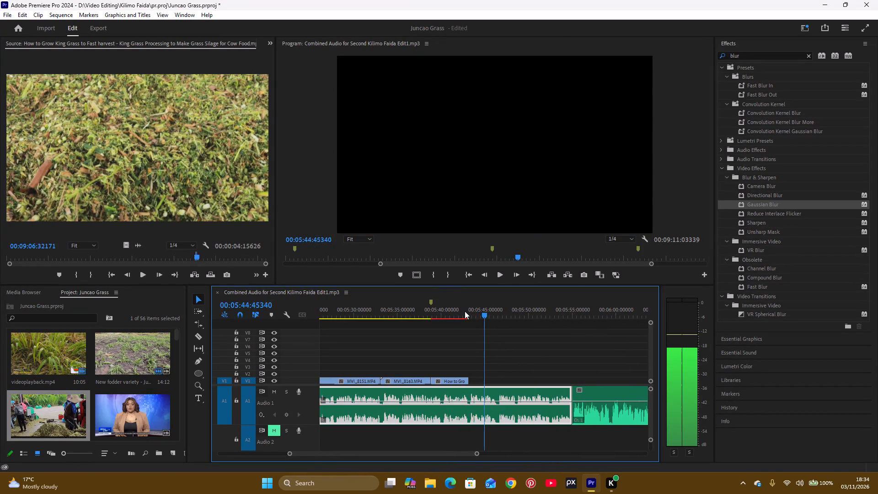
Look through the project footage for a visual to follow the chopped-grass clip.
scroll(84, 383, up, 2)
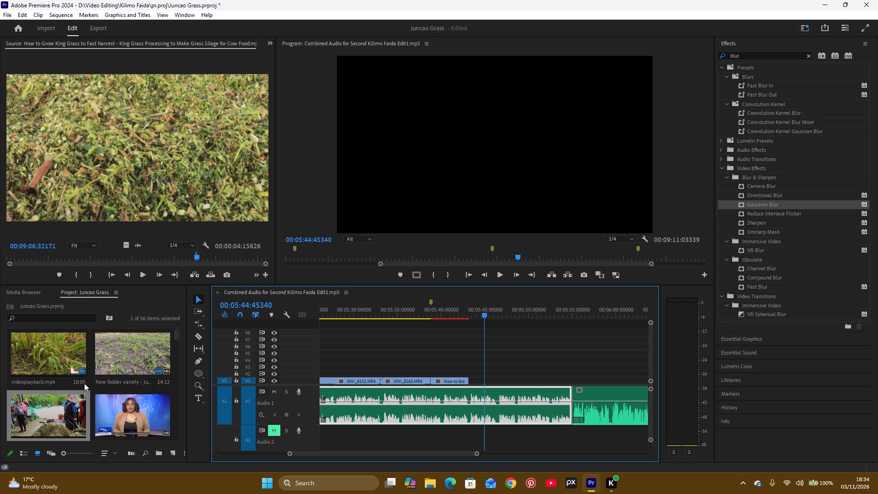
scroll(92, 402, up, 2)
scroll(147, 428, up, 3)
scroll(141, 403, down, 2)
scroll(141, 403, up, 2)
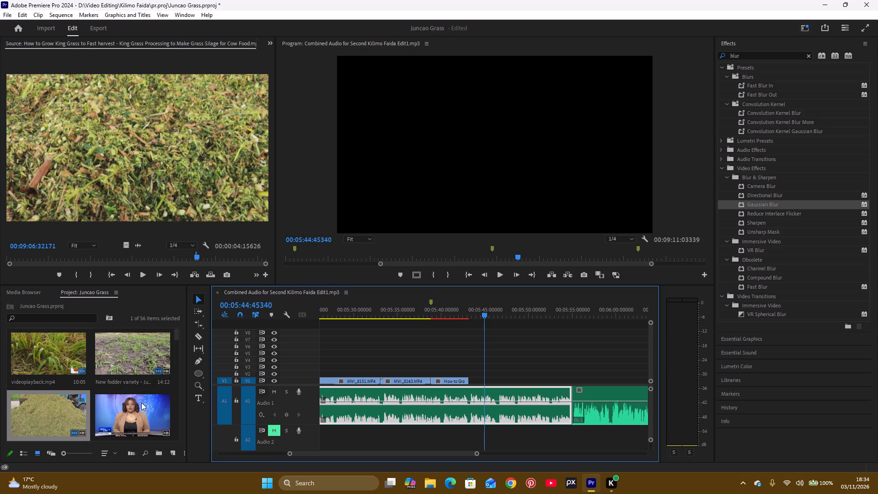
scroll(141, 403, up, 2)
scroll(141, 403, down, 7)
scroll(141, 403, up, 1)
scroll(141, 403, down, 7)
scroll(141, 402, up, 1)
scroll(141, 402, down, 2)
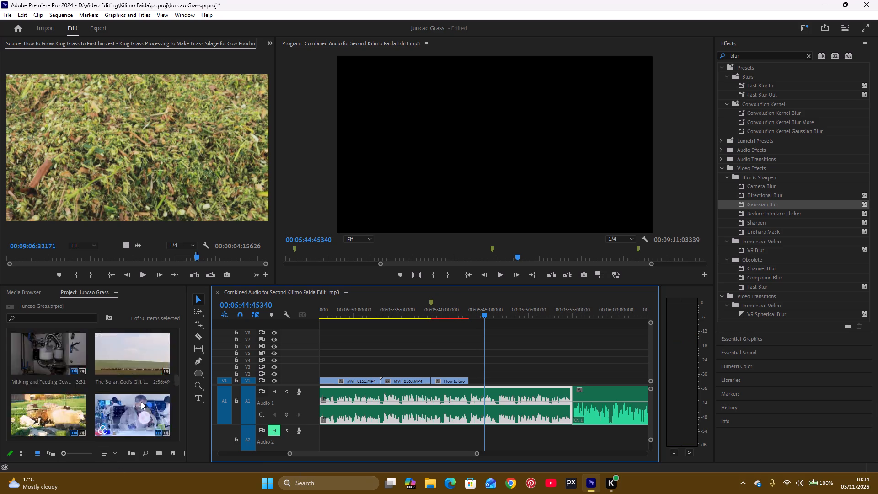
scroll(141, 402, down, 5)
scroll(141, 402, up, 1)
scroll(141, 402, down, 7)
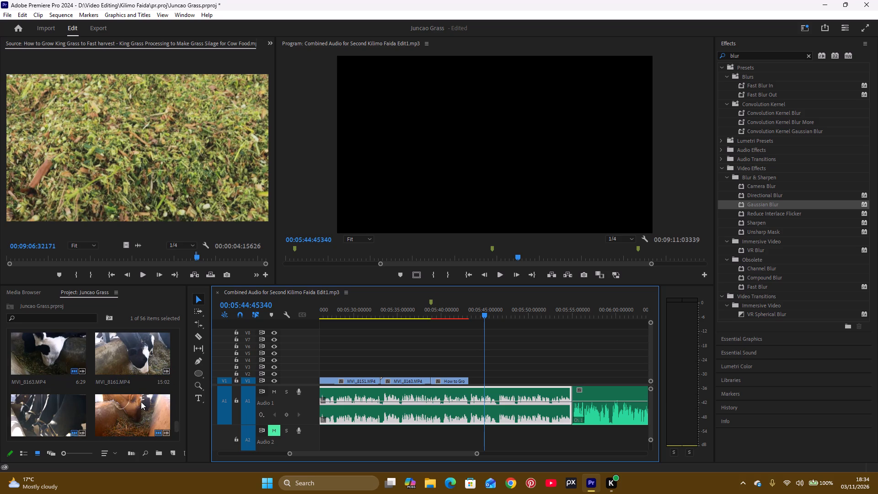
Save the project.
key(ctrl+s)
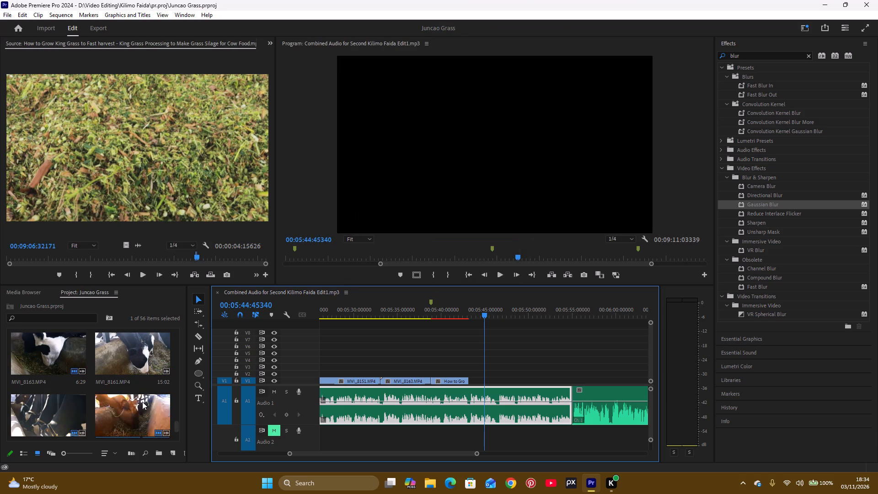
Browse the cattle, graph and green-screen items in the project footage for a visual that suits the narration.
scroll(152, 409, down, 8)
scroll(142, 414, up, 2)
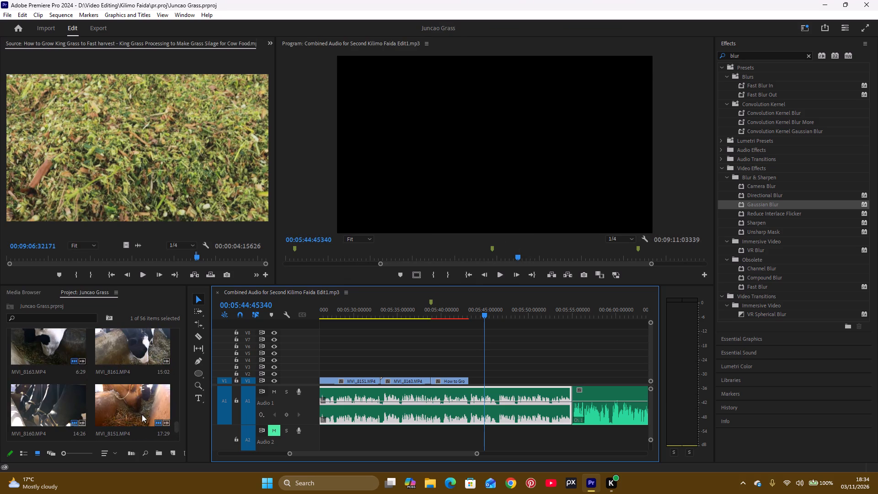
scroll(142, 414, up, 4)
scroll(139, 415, down, 1)
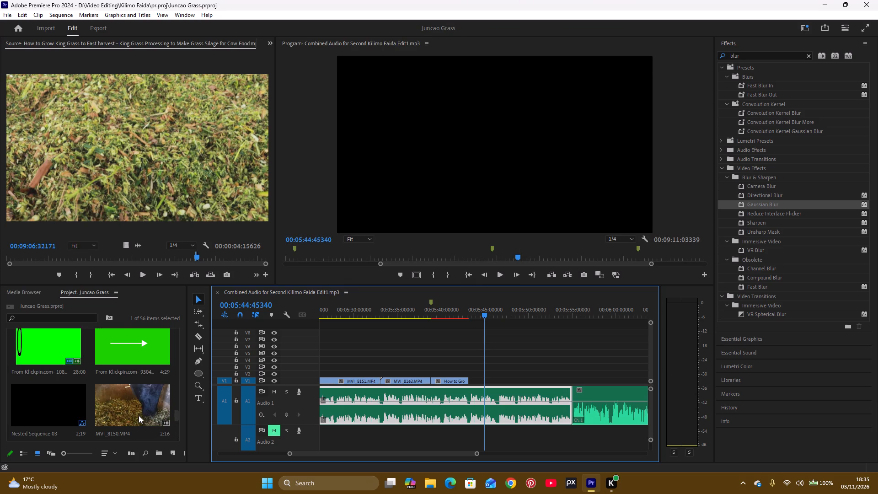
scroll(139, 415, up, 5)
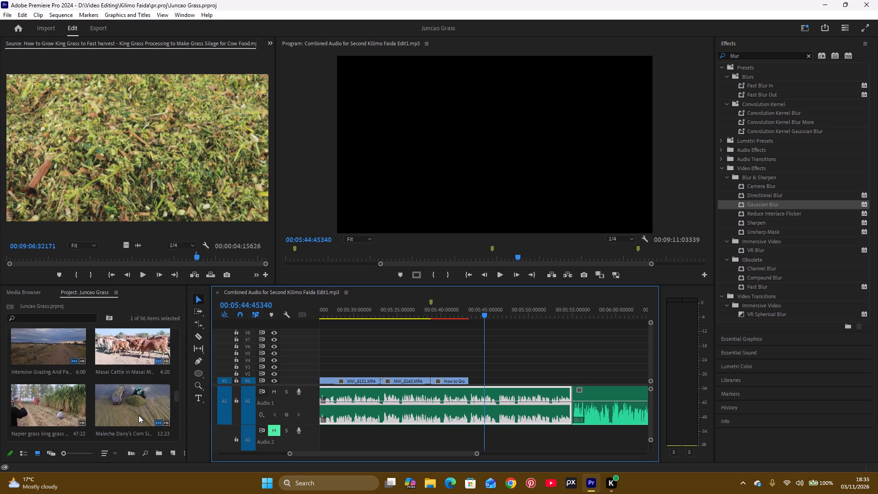
scroll(139, 415, up, 3)
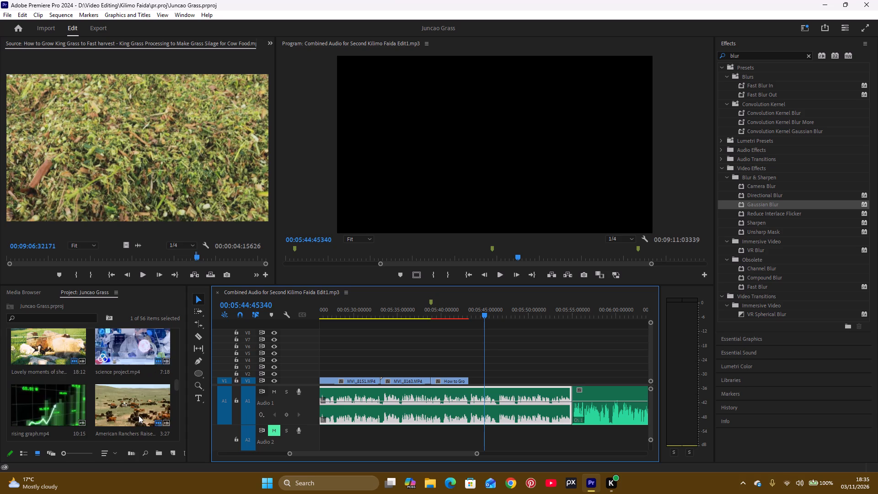
scroll(135, 416, up, 3)
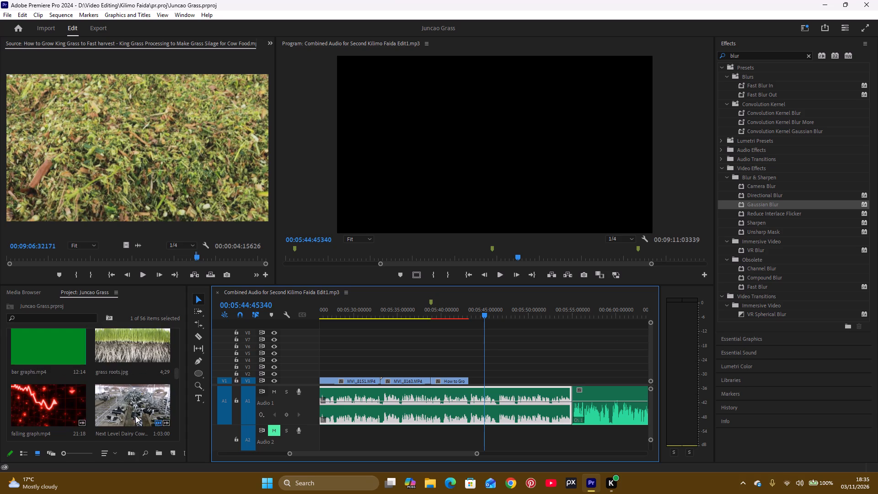
Open bar graphs.mp4 and place only its video on V2, starting where the chopped-grass clip on V1 ends.
scroll(135, 416, up, 1)
double_click(69, 404)
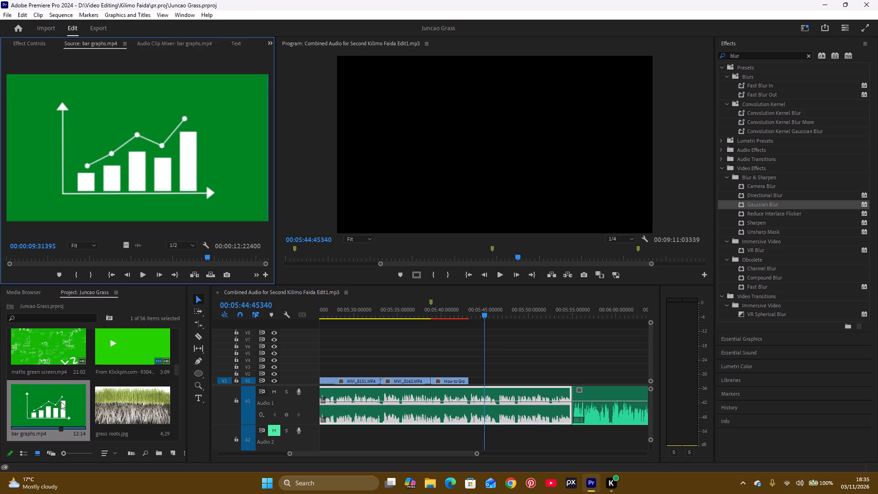
drag(130, 245, 391, 364)
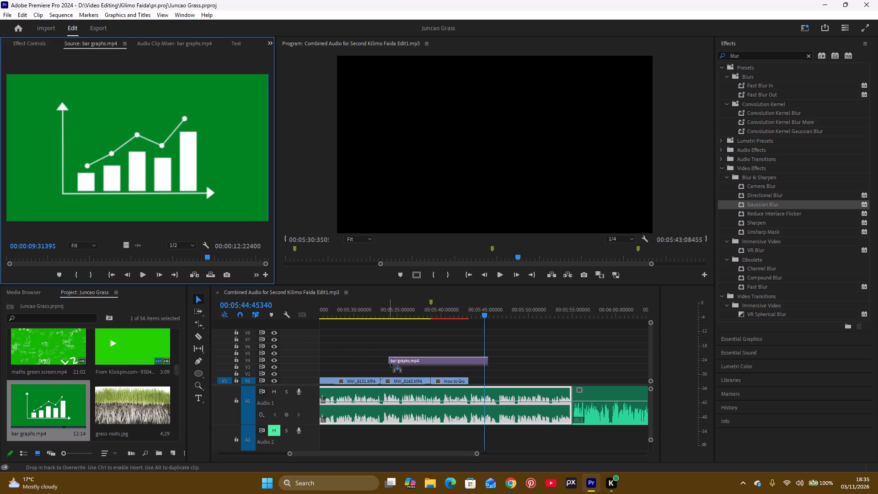
drag(391, 364, 470, 377)
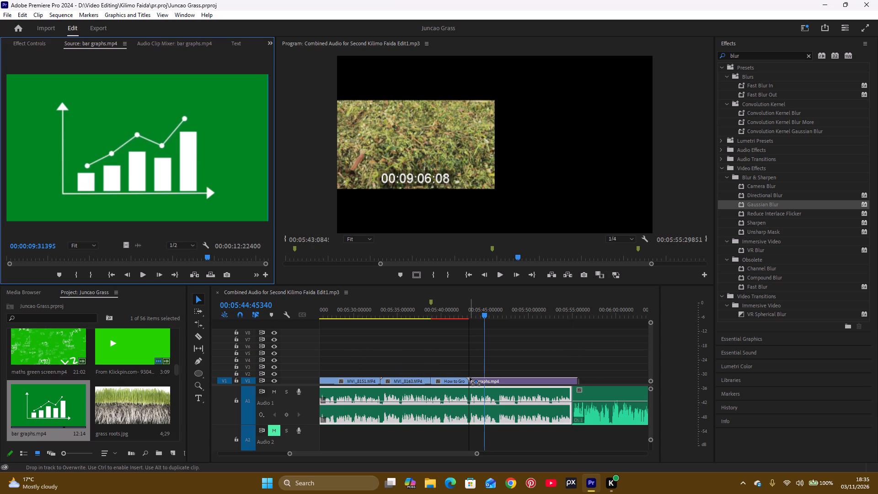
drag(470, 377, 473, 378)
drag(473, 378, 473, 374)
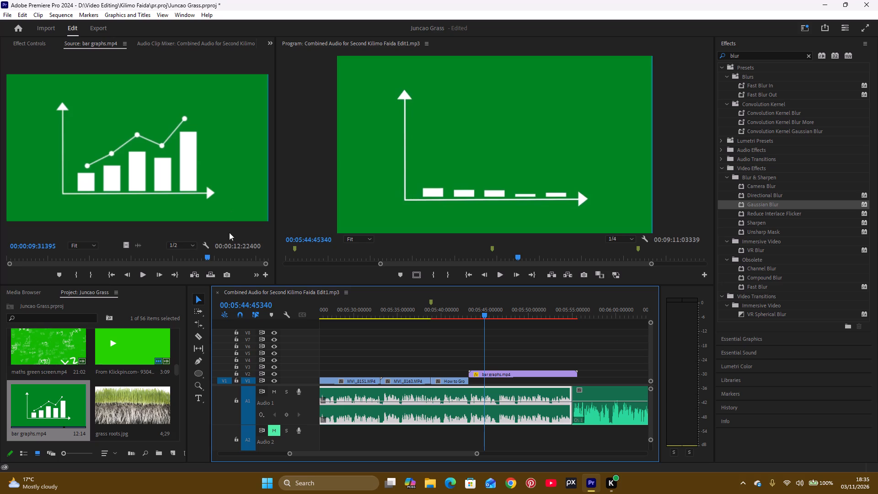
Open the Next Level Dairy Cow Farming video, set its In point at 00:00:03:02940 on the outdoor herd, and preview up to about 7 seconds.
scroll(142, 377, down, 1)
scroll(142, 377, up, 1)
scroll(142, 377, down, 1)
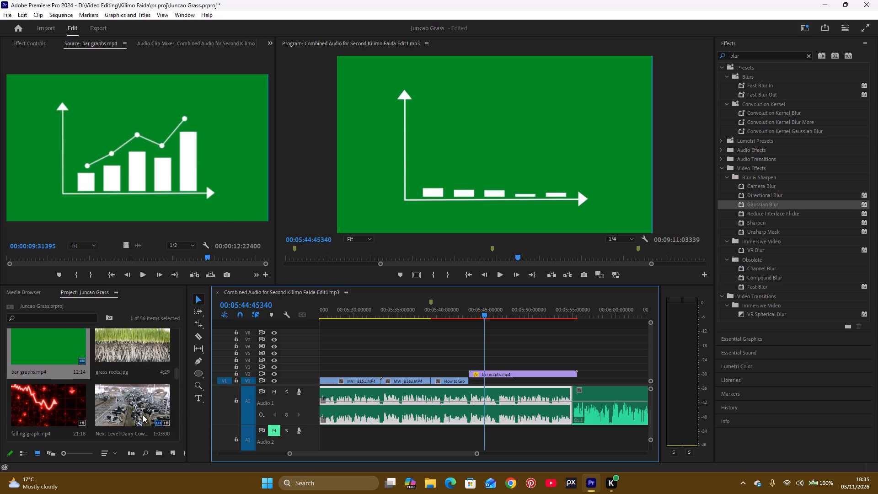
double_click(140, 410)
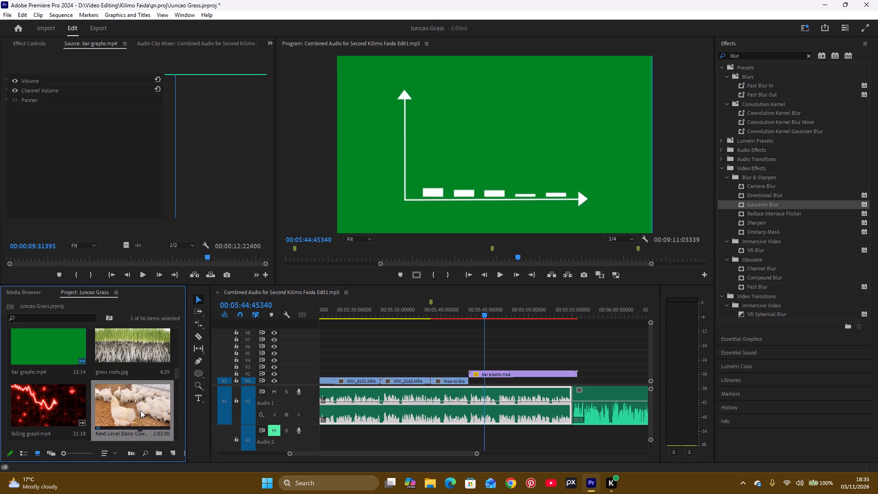
drag(166, 255, 161, 258)
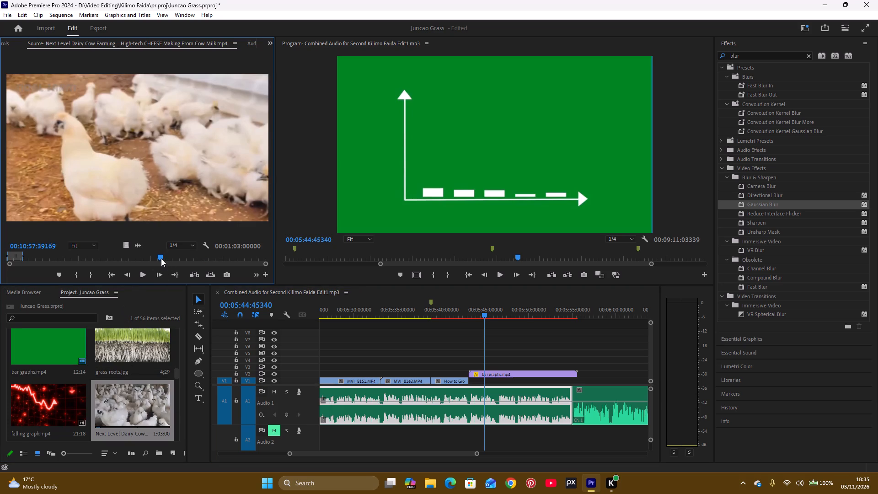
drag(161, 258, 70, 263)
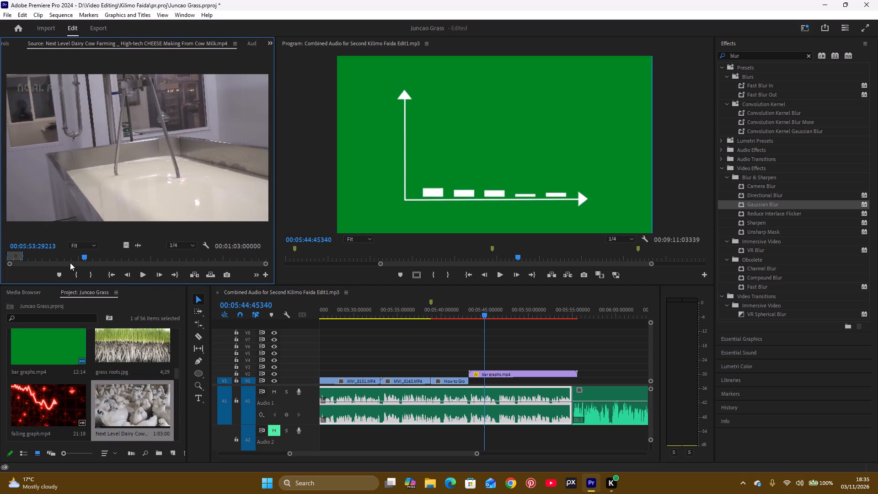
drag(70, 263, 2, 271)
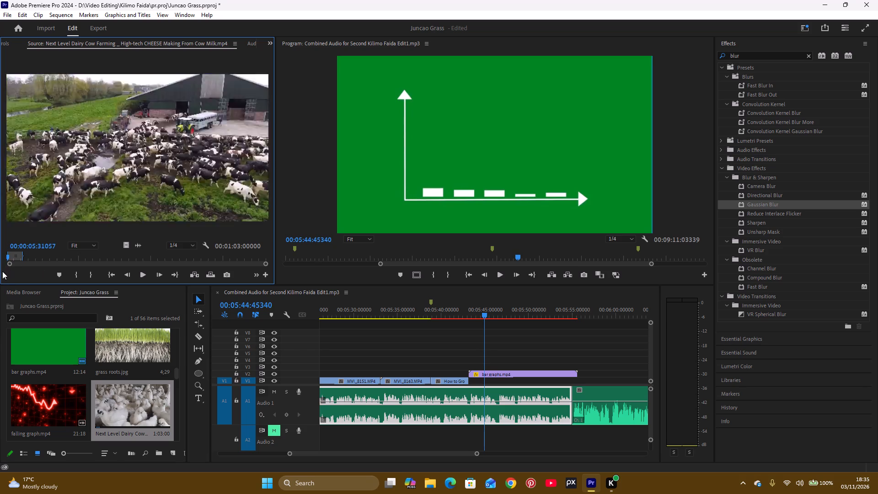
drag(2, 271, 0, 272)
key(space)
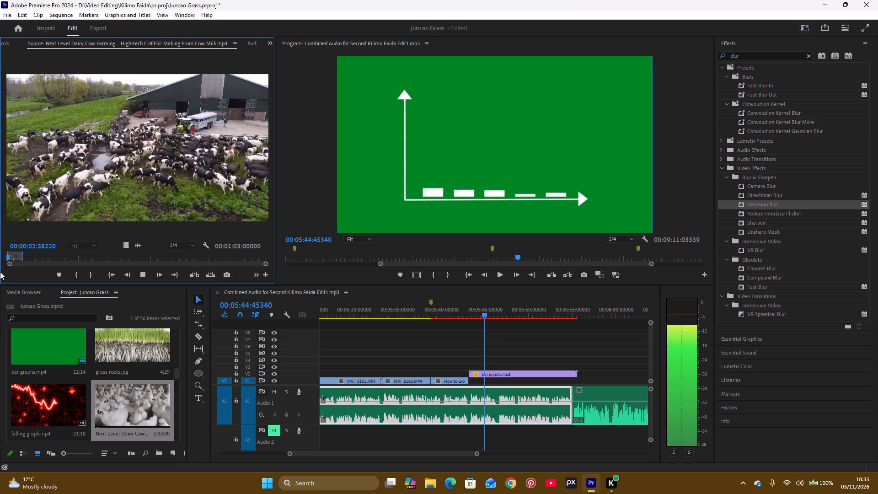
key(space)
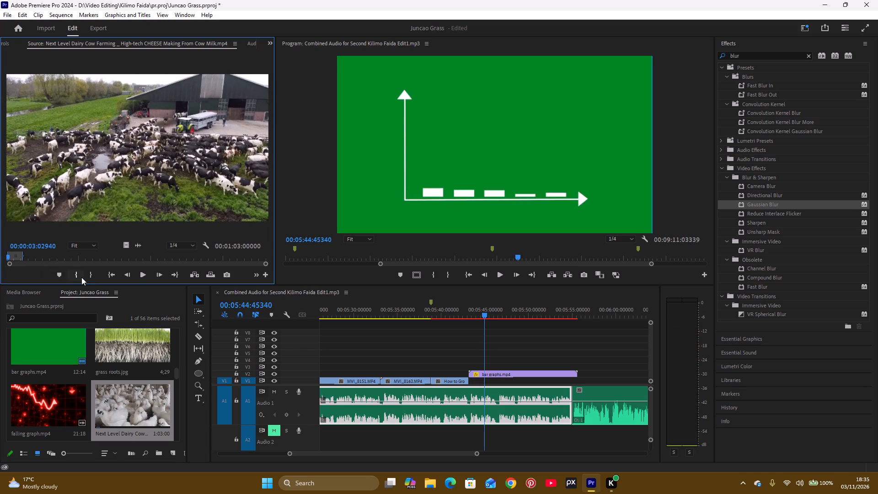
click(81, 277)
key(space)
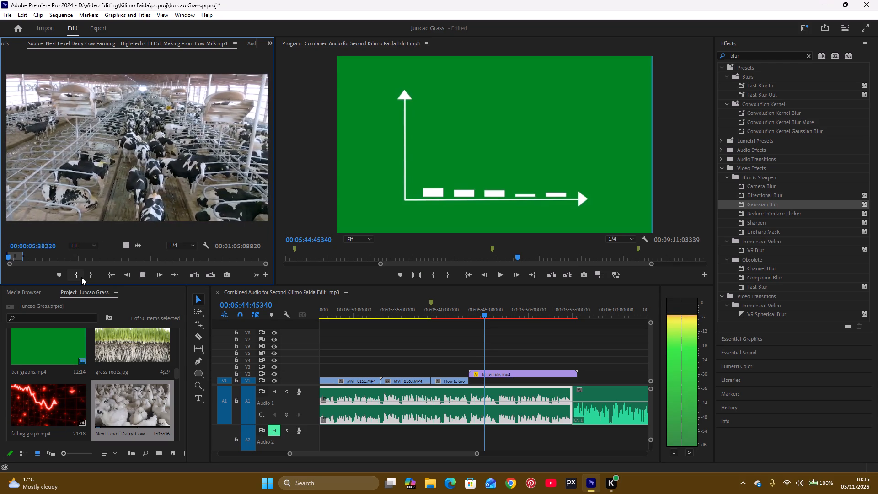
key(space)
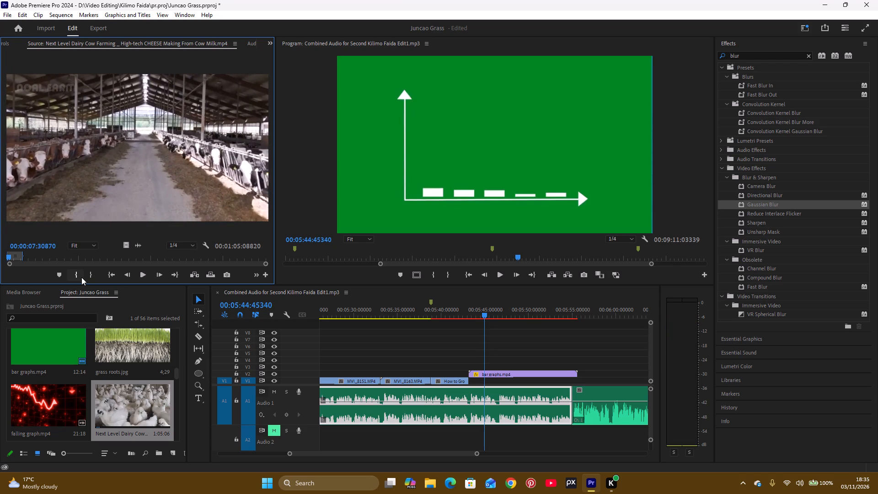
Look through the project footage for another cattle clip to use with the bar graphs.
scroll(126, 368, up, 2)
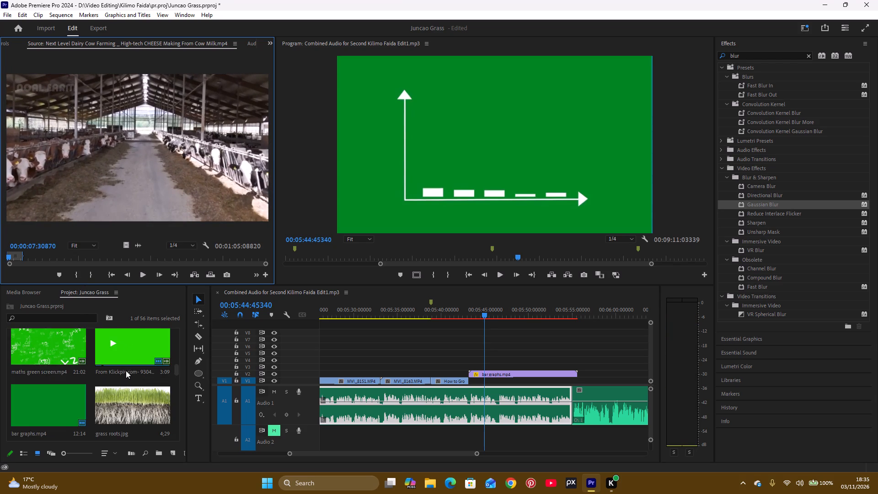
scroll(125, 371, up, 8)
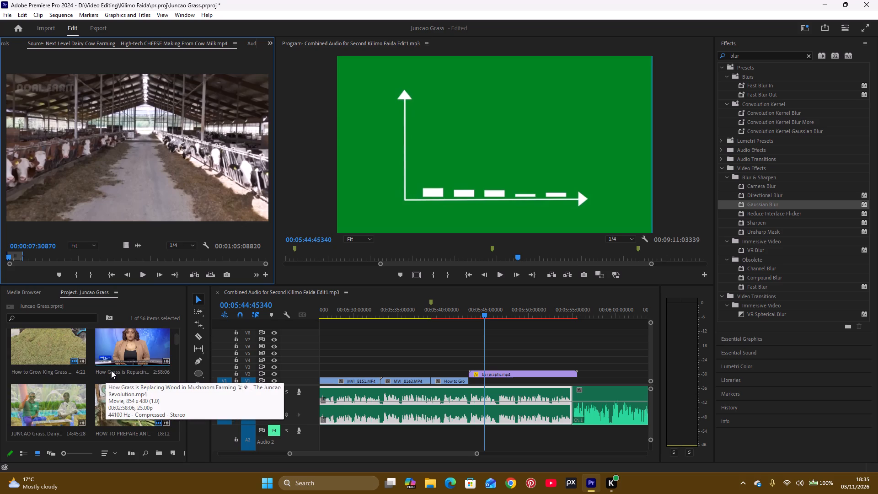
scroll(111, 370, up, 4)
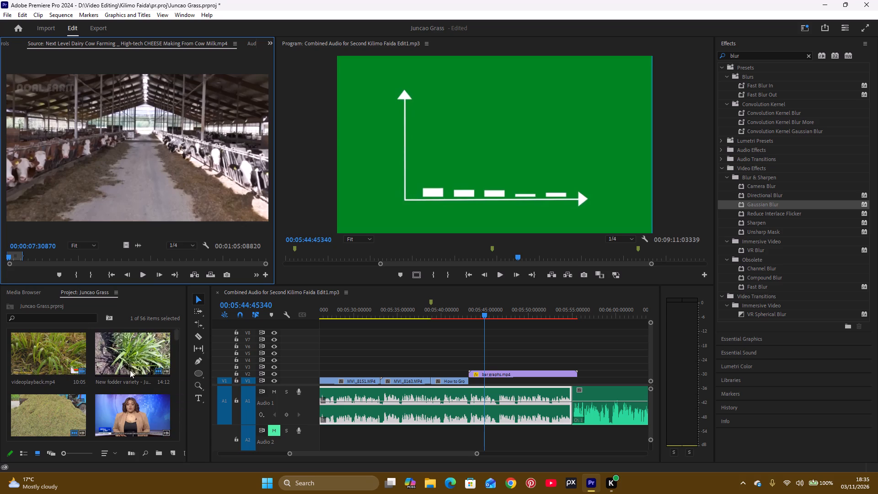
scroll(135, 392, down, 2)
scroll(135, 393, up, 1)
scroll(135, 392, down, 9)
scroll(124, 400, up, 1)
scroll(124, 400, down, 1)
scroll(127, 396, up, 4)
scroll(130, 393, down, 8)
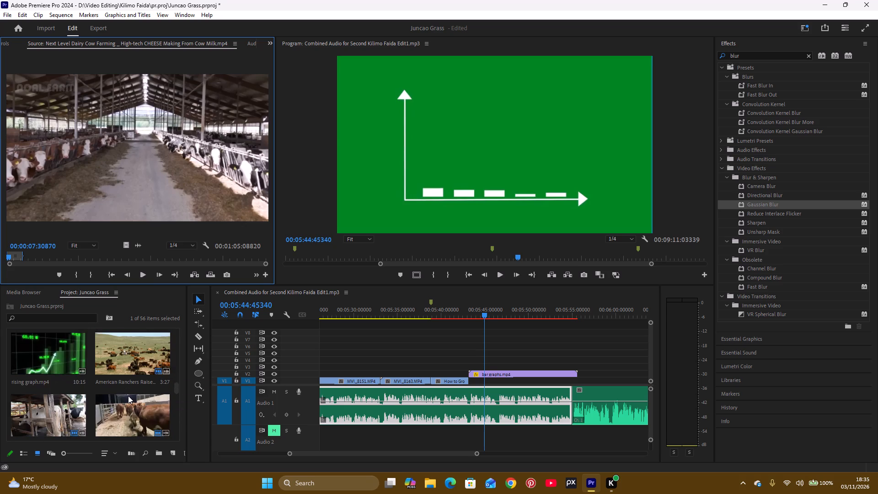
scroll(124, 403, down, 2)
scroll(124, 403, up, 1)
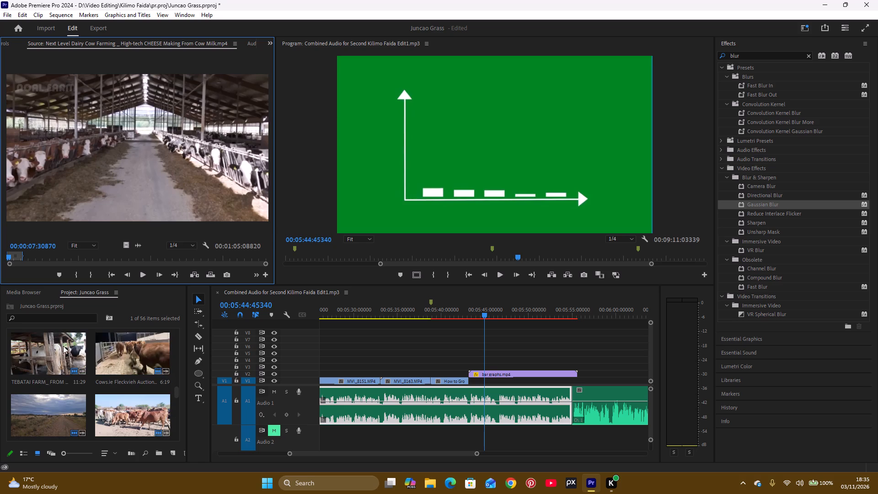
Open the Cows.ie Fleckvieh Auction video and mark the grazing-herd section from 00:00:01:41933 to 00:00:19:03606.
double_click(139, 352)
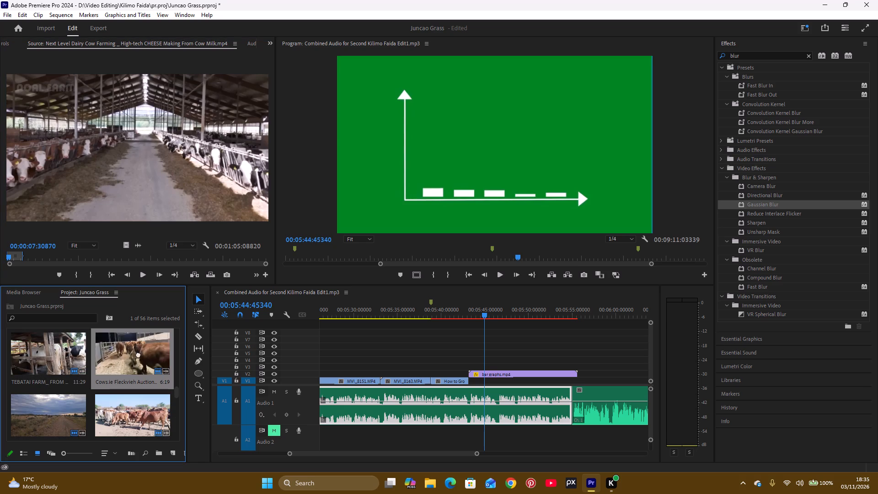
double_click(138, 354)
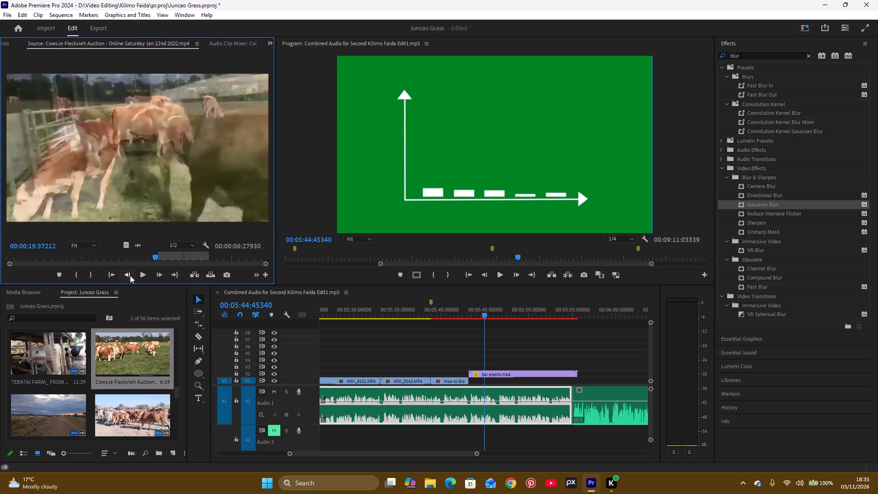
drag(144, 252, 119, 257)
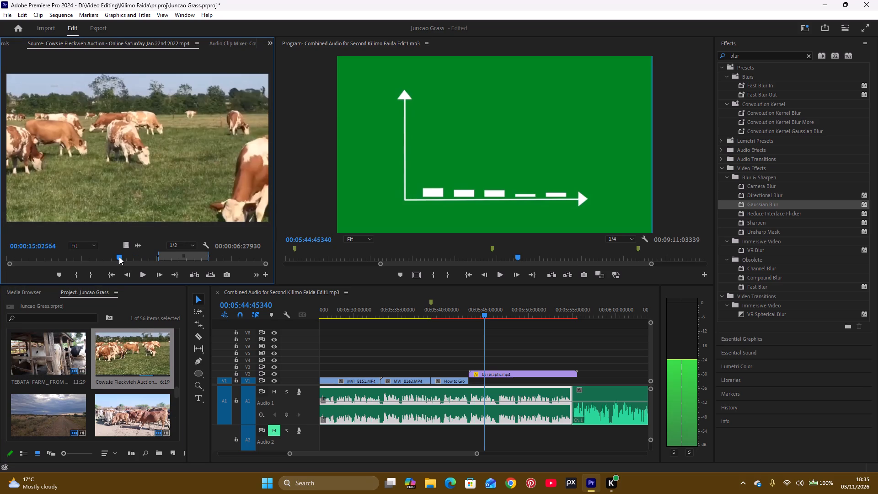
drag(119, 257, 22, 260)
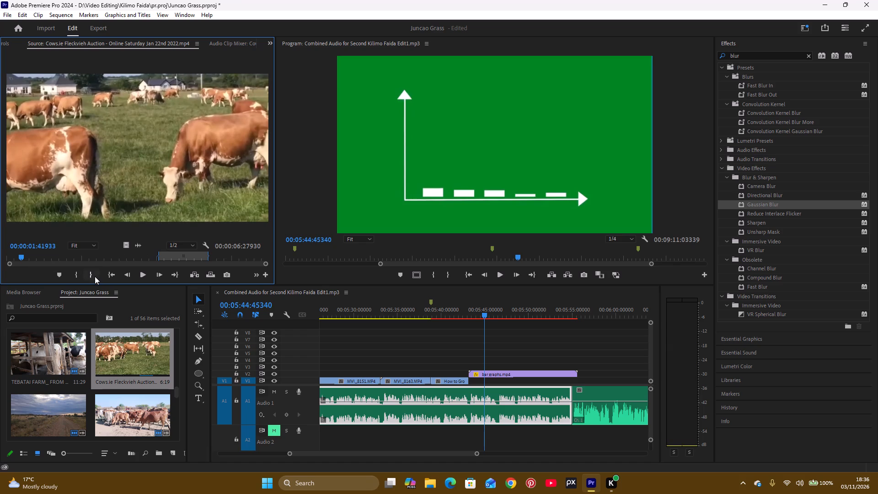
click(77, 279)
key(space)
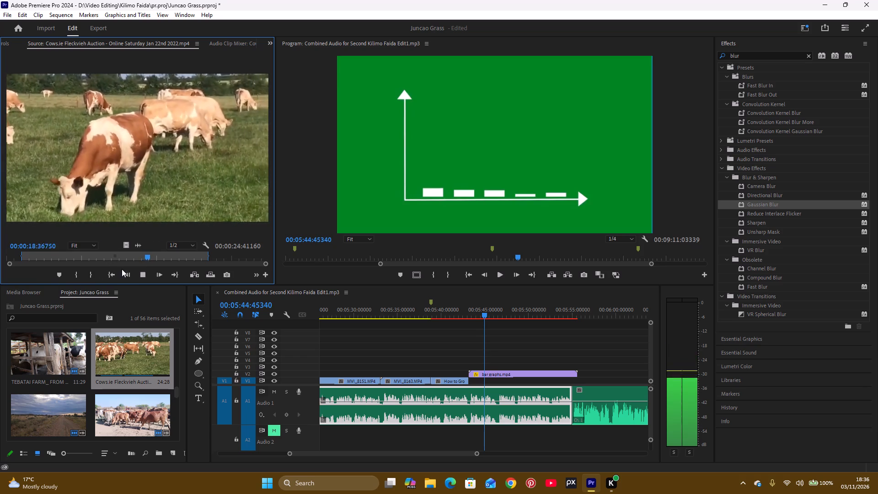
click(138, 272)
click(138, 272)
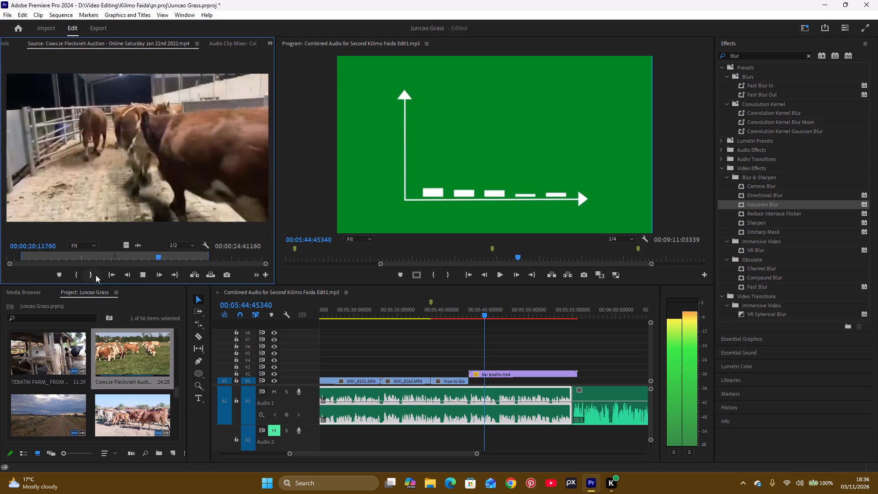
click(144, 277)
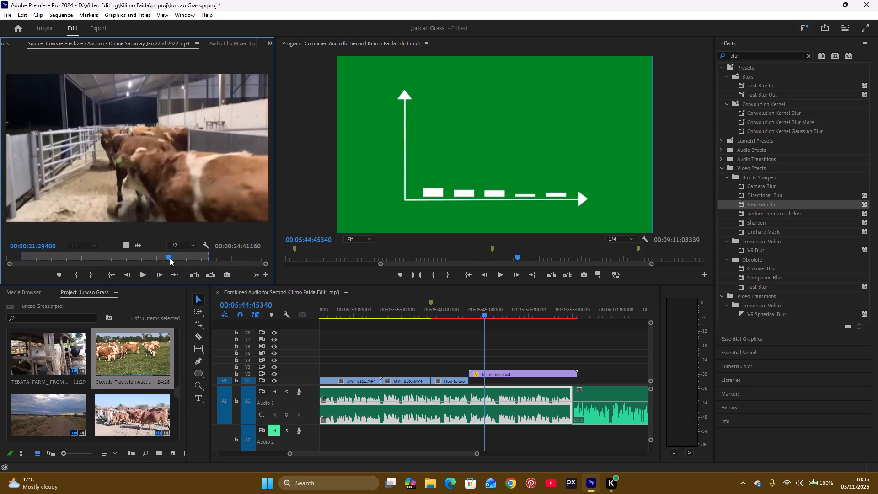
drag(170, 258, 153, 267)
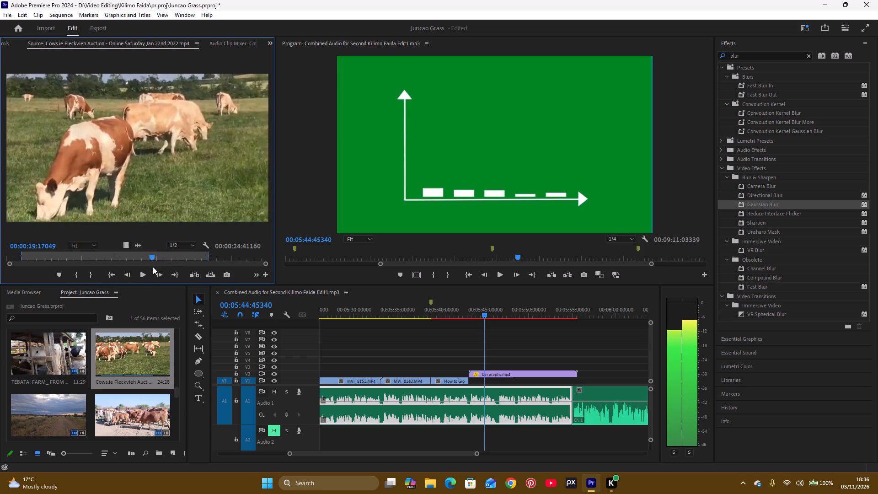
drag(153, 267, 150, 269)
click(93, 276)
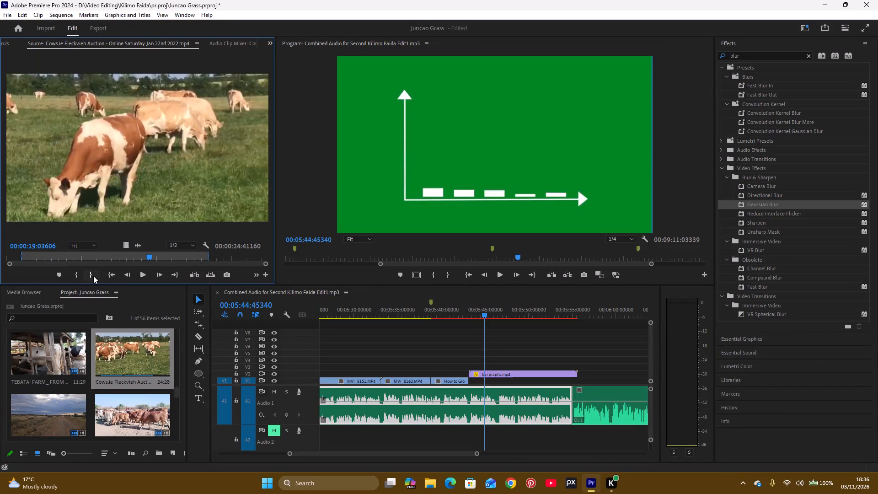
Place only the video of the marked Fleckvieh section on V1 beneath bar graphs.mp4, starting where the chopped-grass clip ends.
drag(127, 243, 544, 383)
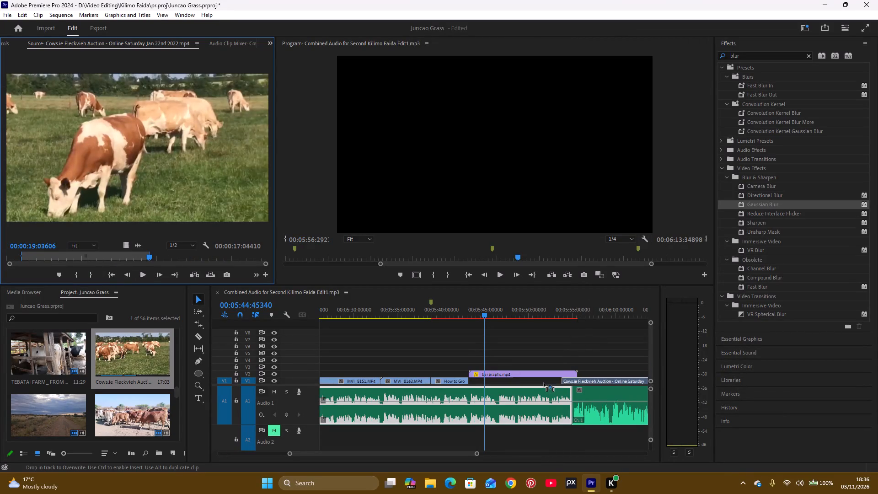
drag(544, 383, 473, 389)
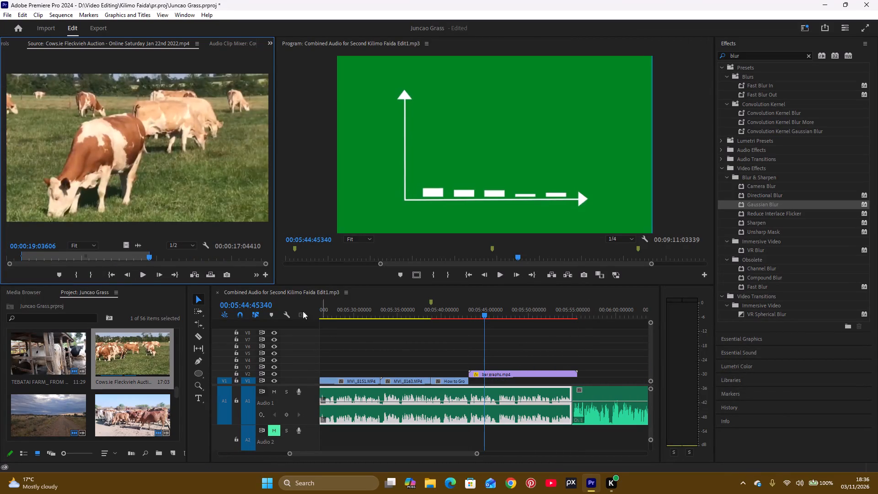
key(ctrl+z)
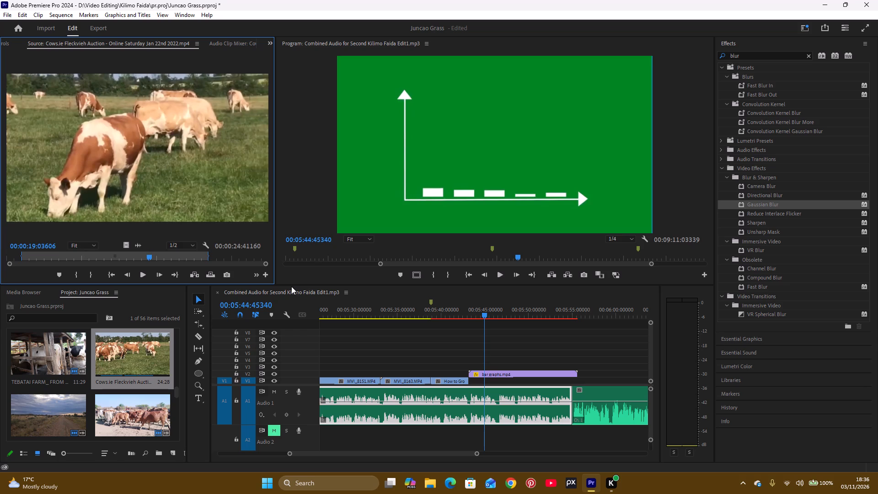
key(ctrl+shift+z)
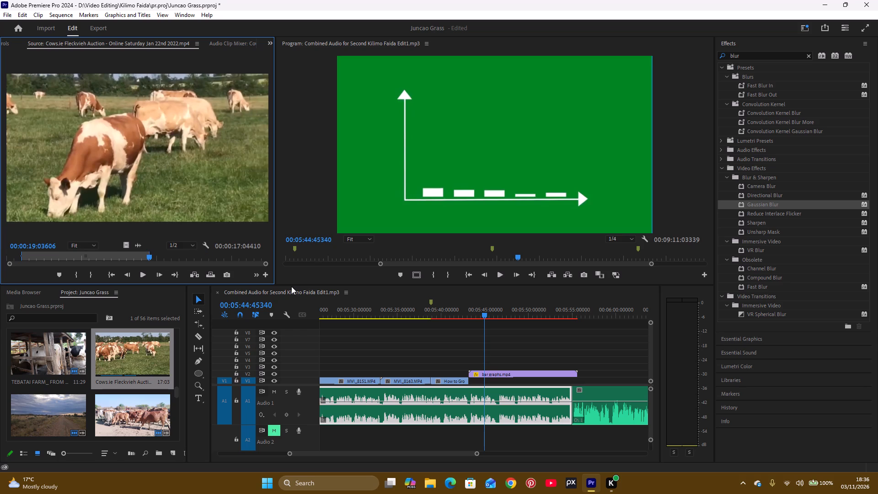
drag(126, 249, 421, 391)
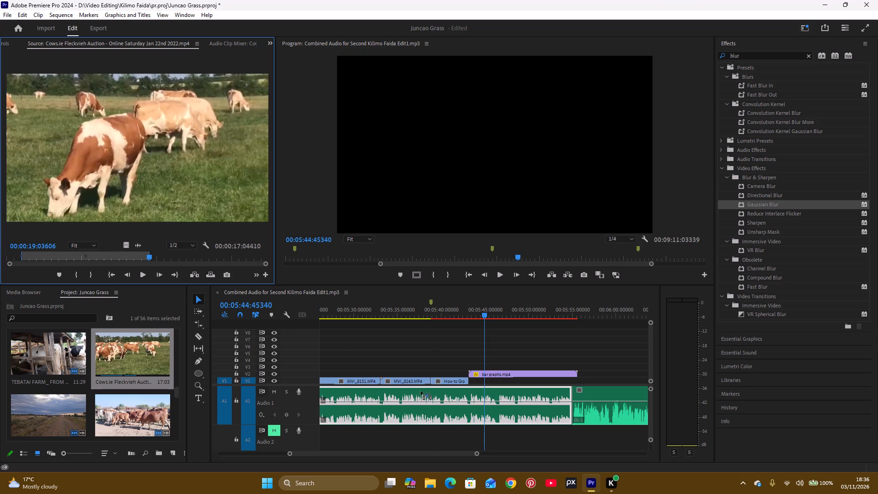
drag(421, 391, 469, 388)
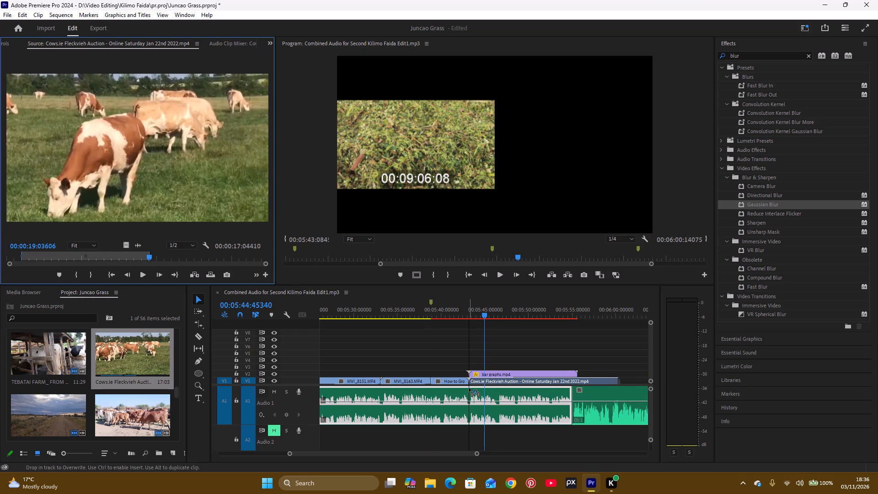
drag(469, 388, 470, 387)
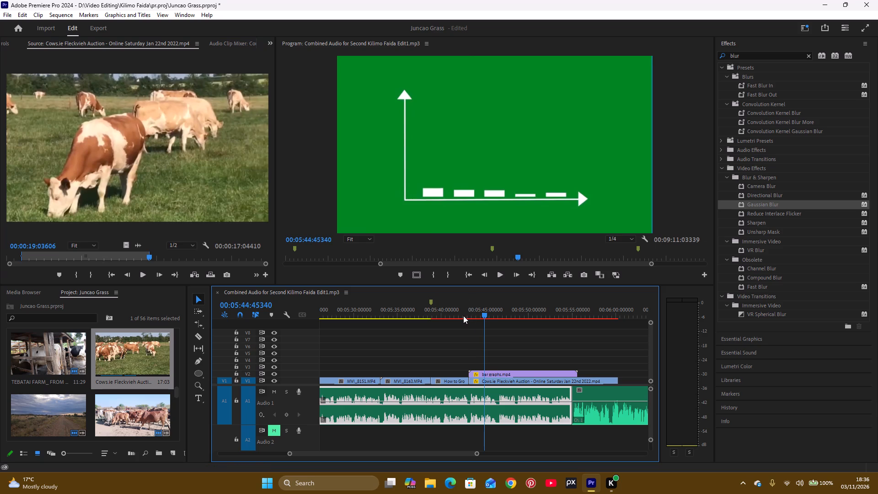
Apply Ultra Key to bar graphs.mp4 on V2 and sample its green background as the key color.
click(463, 316)
drag(463, 315, 477, 323)
drag(753, 57, 584, 63)
text(key)
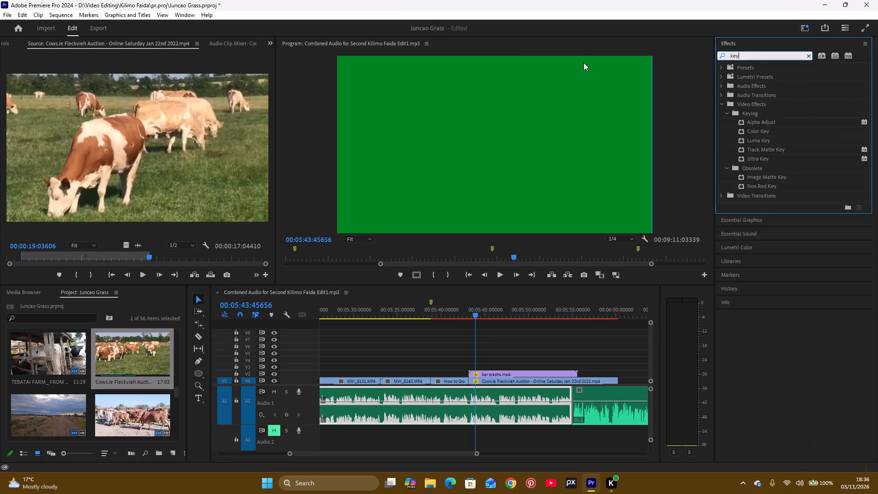
drag(757, 158, 629, 277)
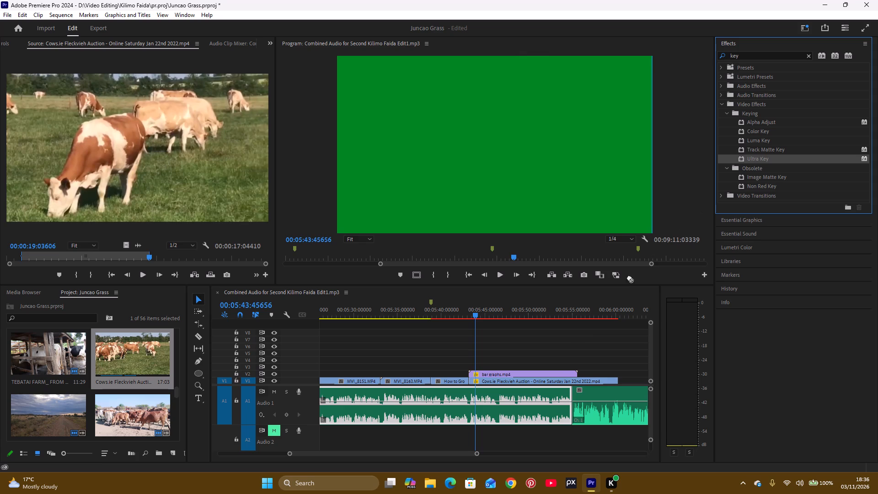
drag(629, 277, 556, 373)
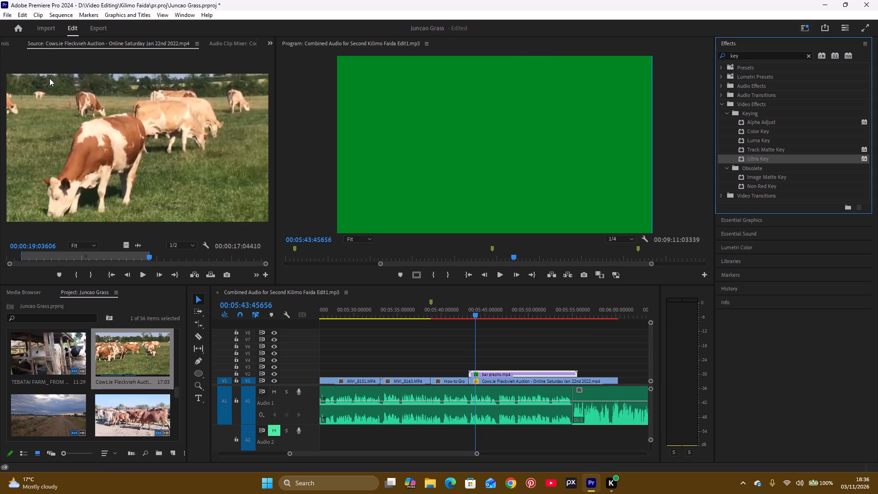
click(4, 44)
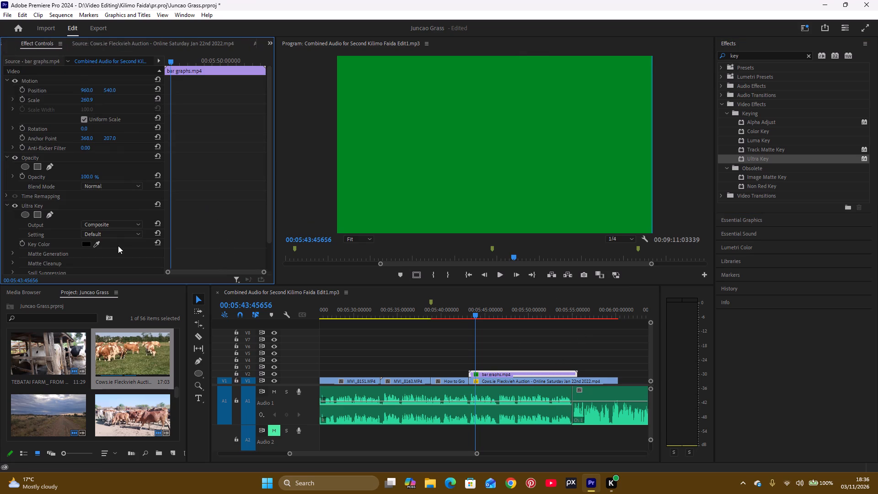
click(93, 240)
click(96, 246)
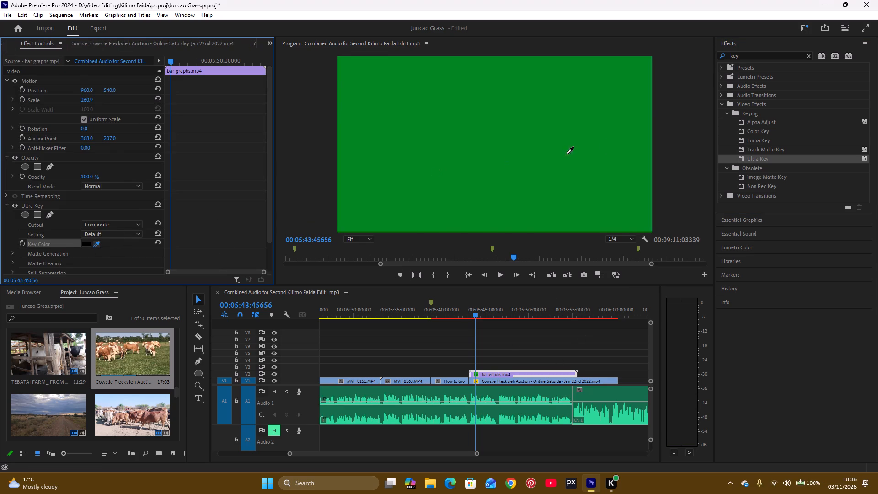
click(613, 147)
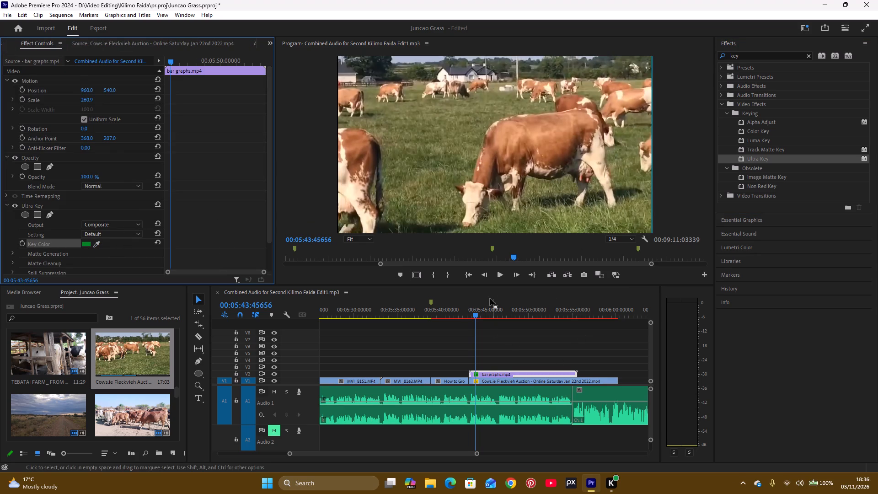
Play the sequence from the chopped-grass clip into the keyed bar graph over the grazing cattle to check it against the narration.
key(space)
text(b)
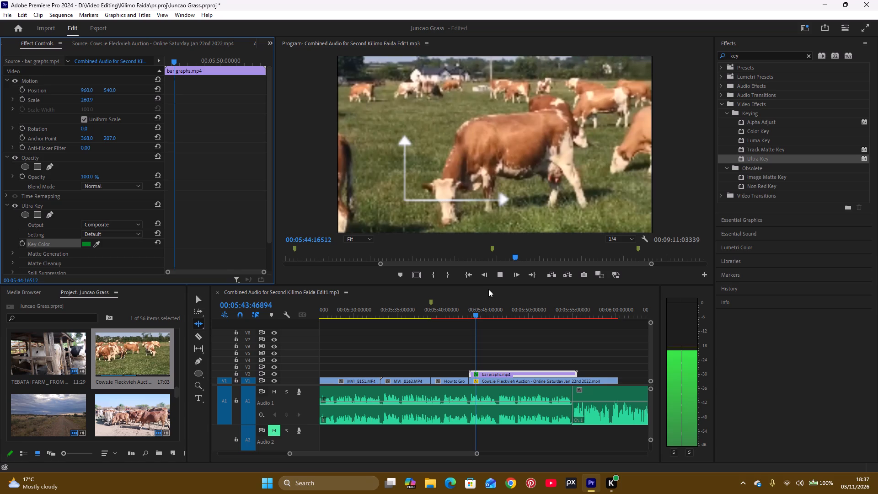
key(space)
key(space)
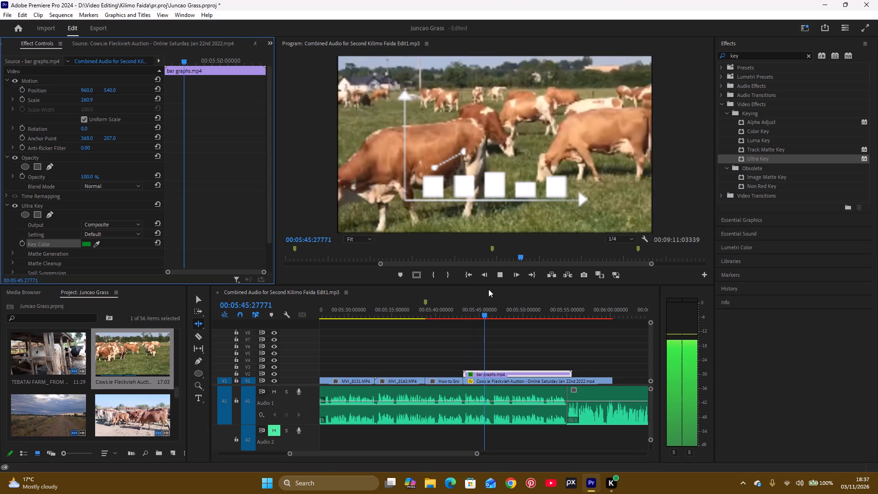
key(space)
key(space)
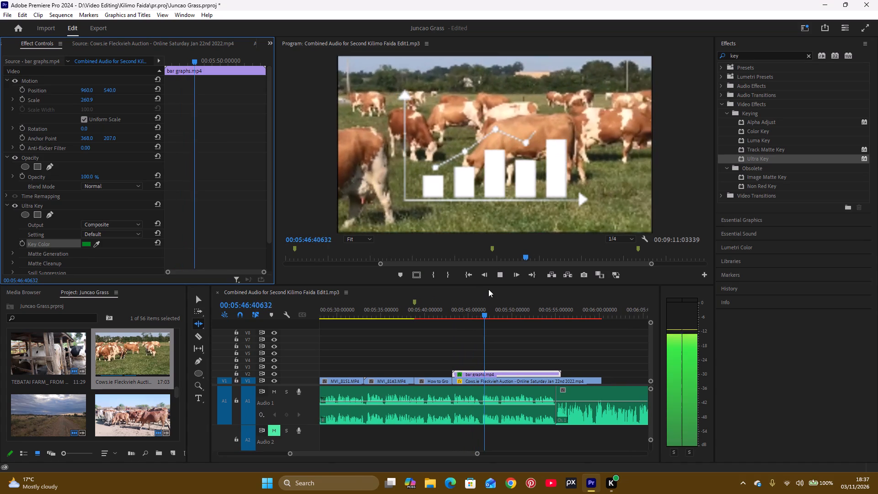
key(space)
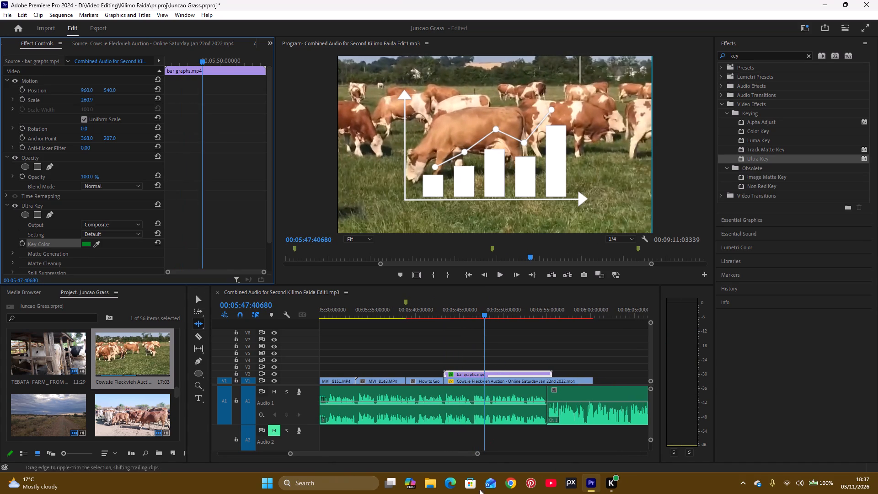
click(442, 303)
key(space)
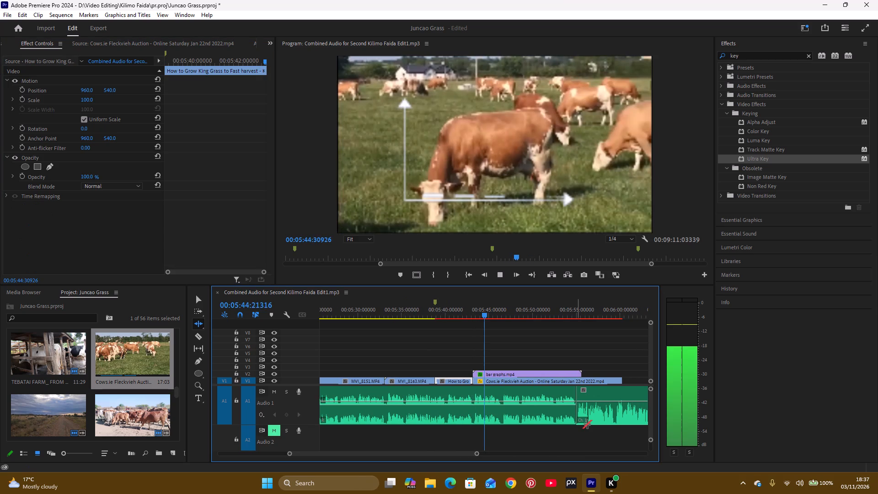
key(space)
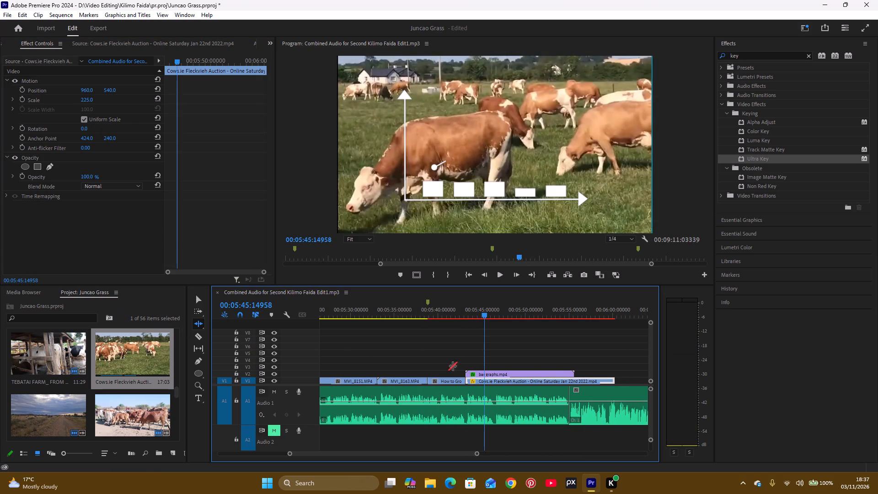
key(v)
key(space)
key(space)
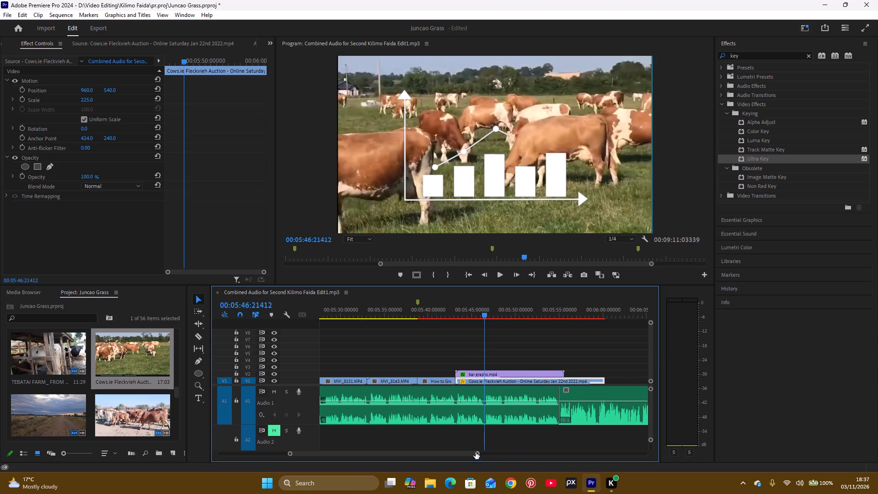
Locate the narration pause at 00:05:46:29722 and trim the end of the Fleckvieh clip on V1 to that point.
drag(476, 452, 443, 477)
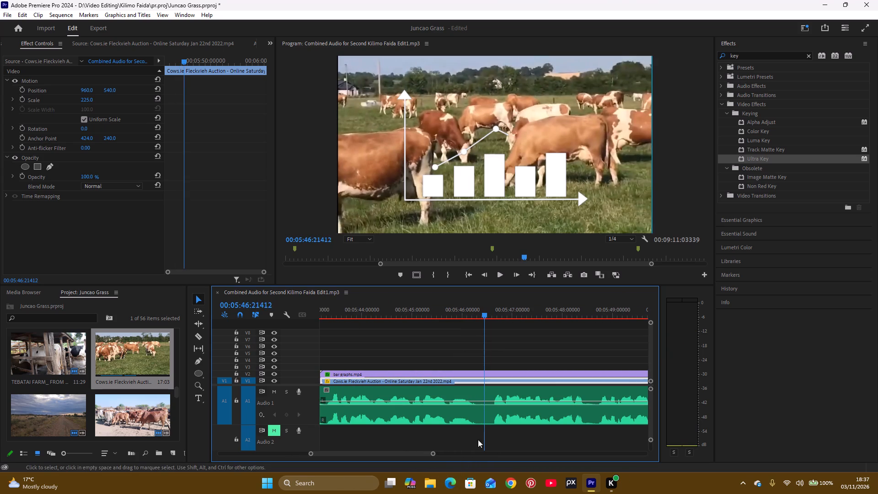
drag(486, 314, 490, 320)
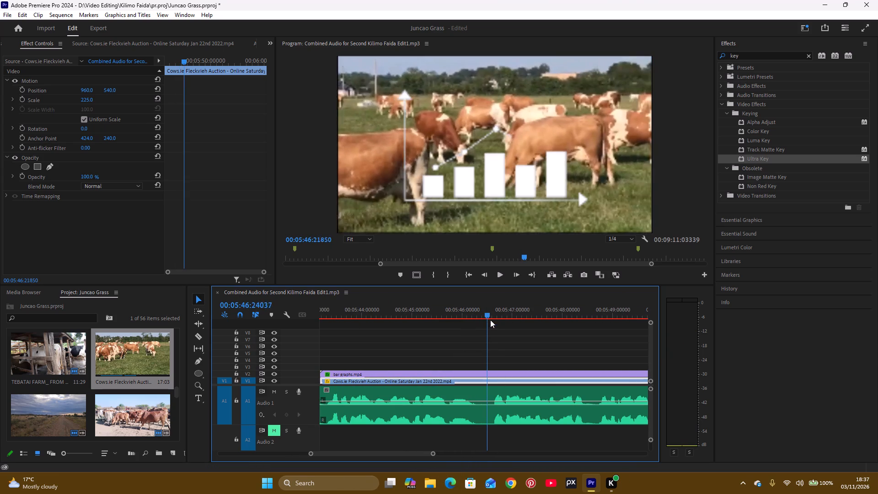
drag(490, 320, 493, 322)
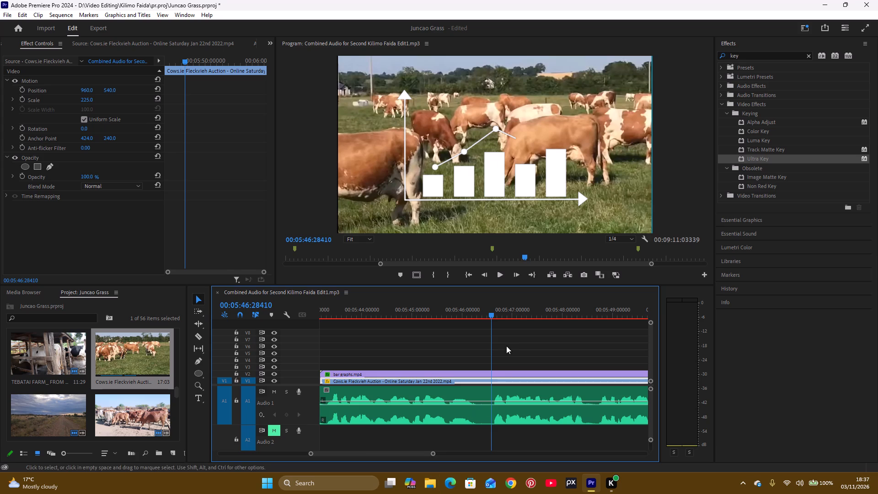
drag(494, 314, 495, 325)
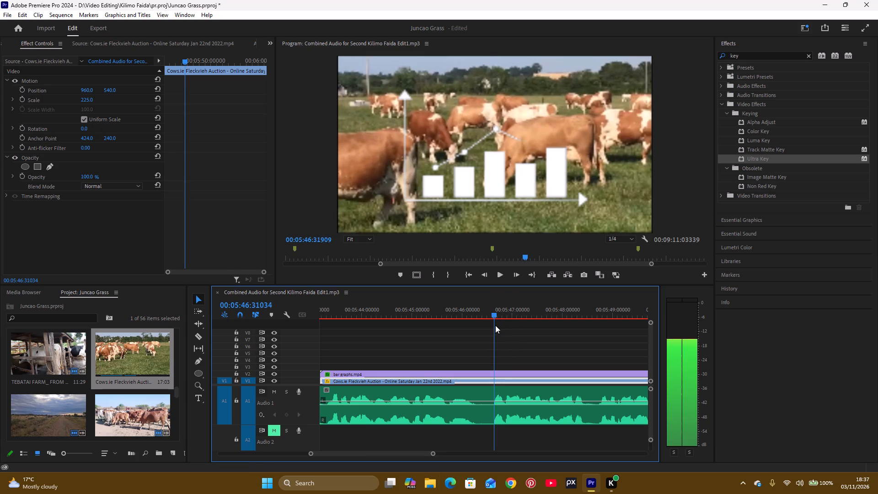
drag(495, 325, 494, 342)
drag(434, 452, 477, 464)
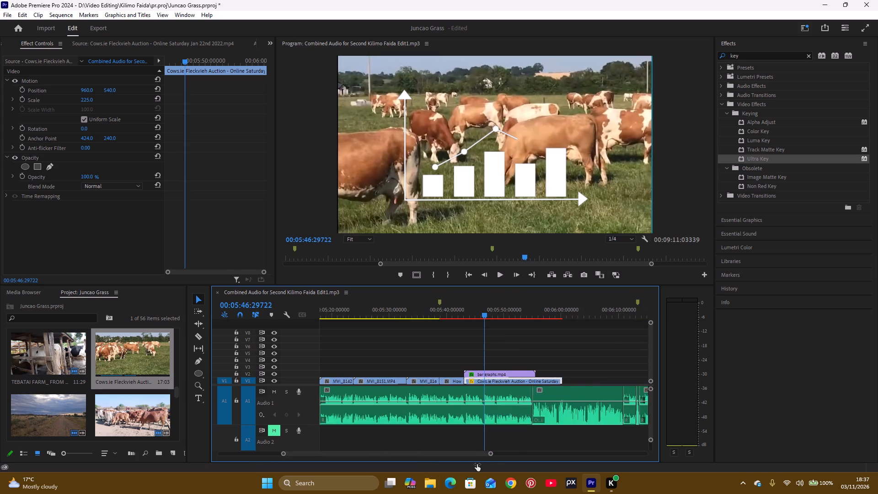
drag(477, 464, 497, 464)
drag(519, 381, 497, 386)
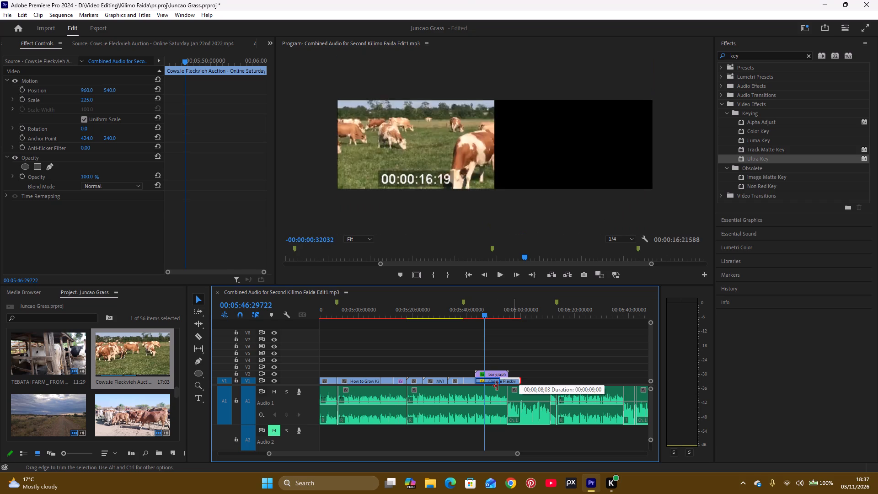
drag(497, 386, 489, 387)
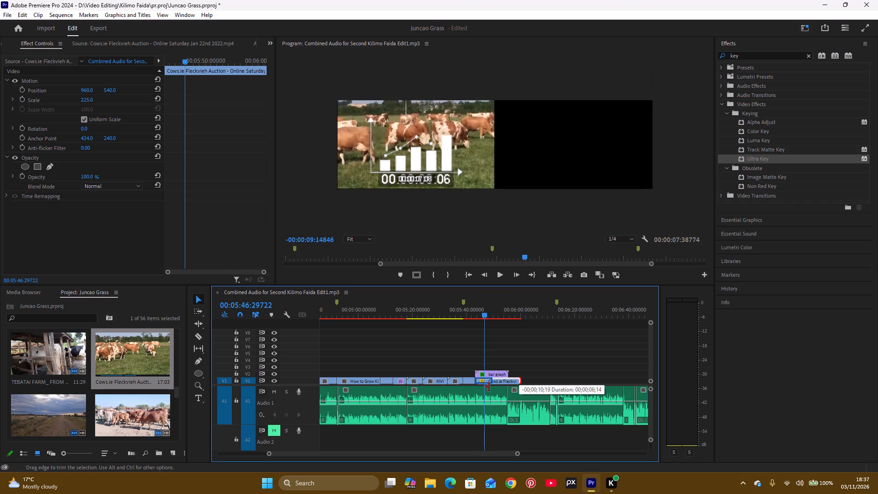
drag(489, 387, 484, 390)
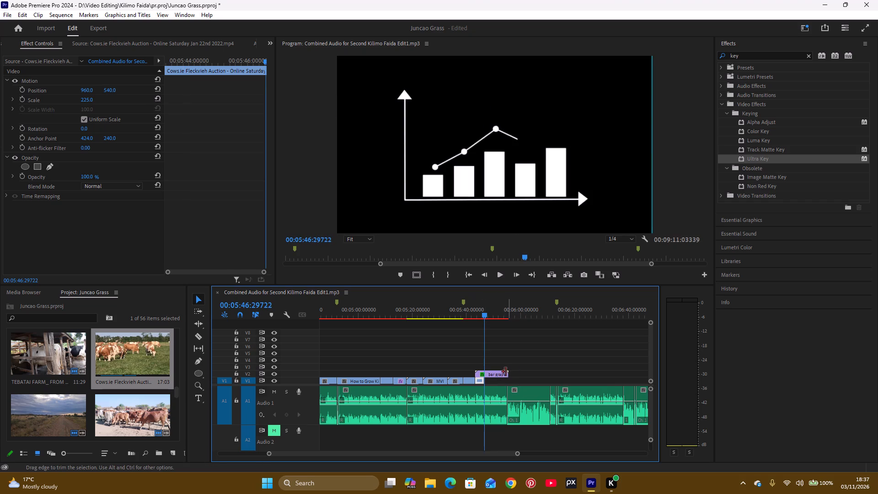
Rate-stretch bar graphs.mp4 on V2 so that it ends together with the trimmed Fleckvieh clip at 00:05:46:29722.
key(r)
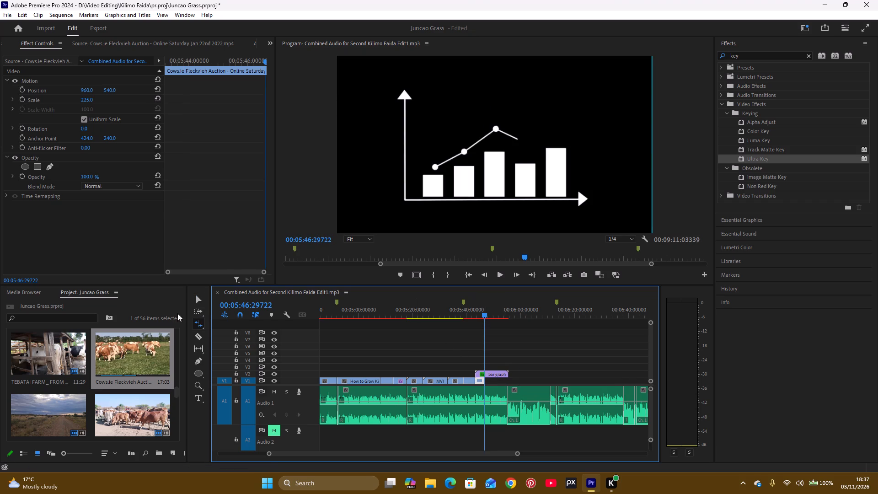
drag(507, 374, 488, 383)
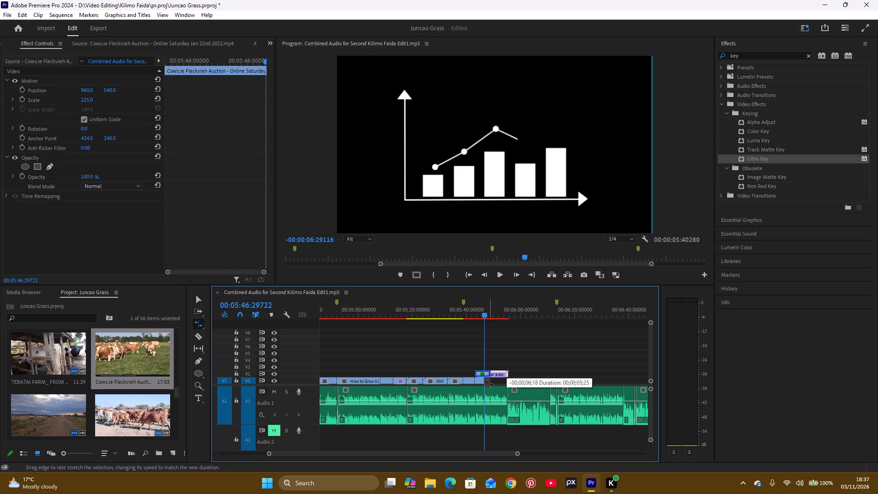
drag(488, 383, 485, 395)
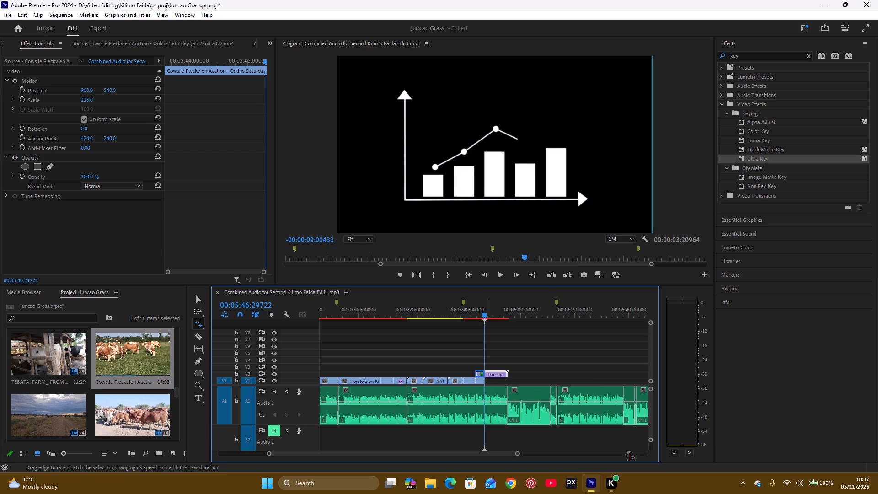
Play the start of the sped-up bar graph section, then lower the Fleckvieh clip's opacity to 12%.
drag(518, 453, 509, 460)
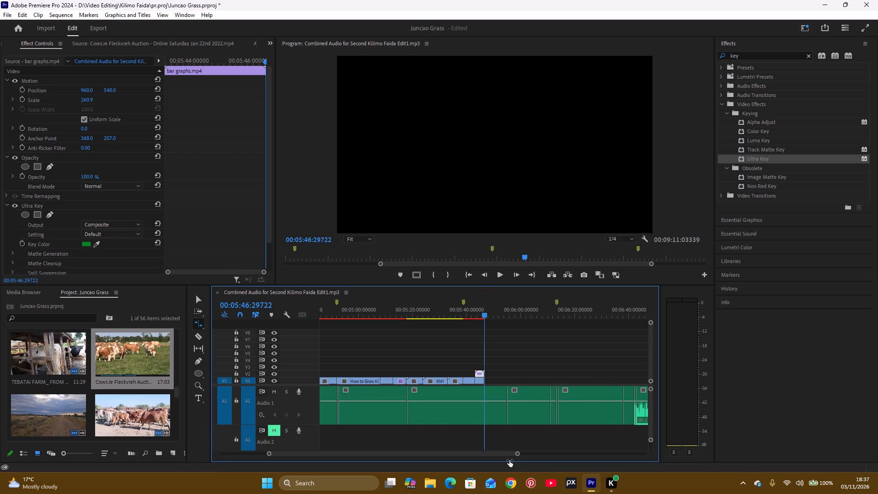
drag(509, 460, 455, 472)
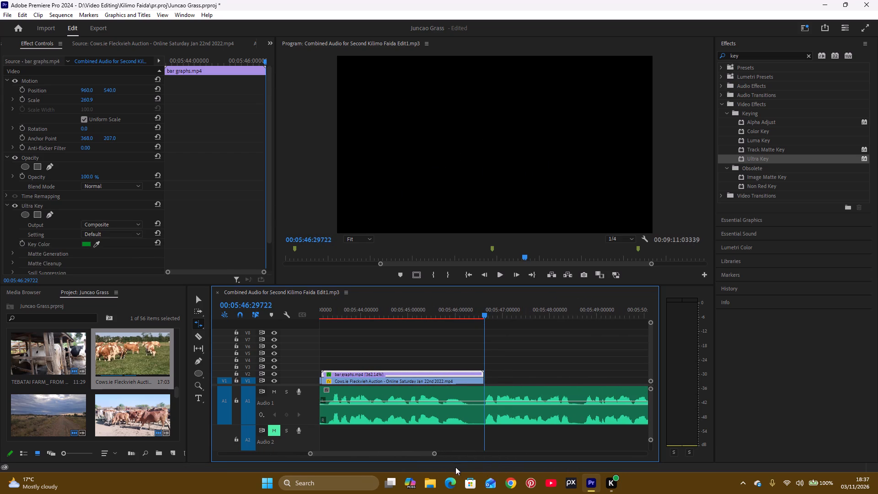
click(342, 305)
drag(339, 307, 321, 329)
key(space)
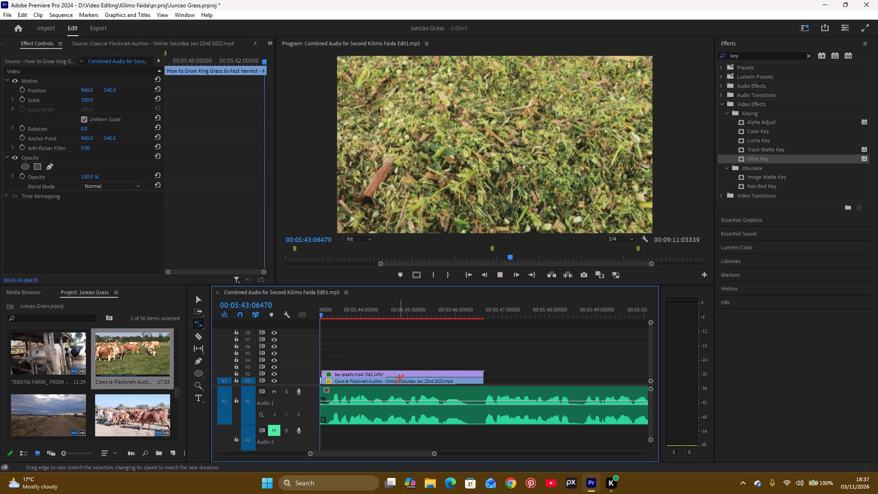
key(v)
key(space)
click(483, 380)
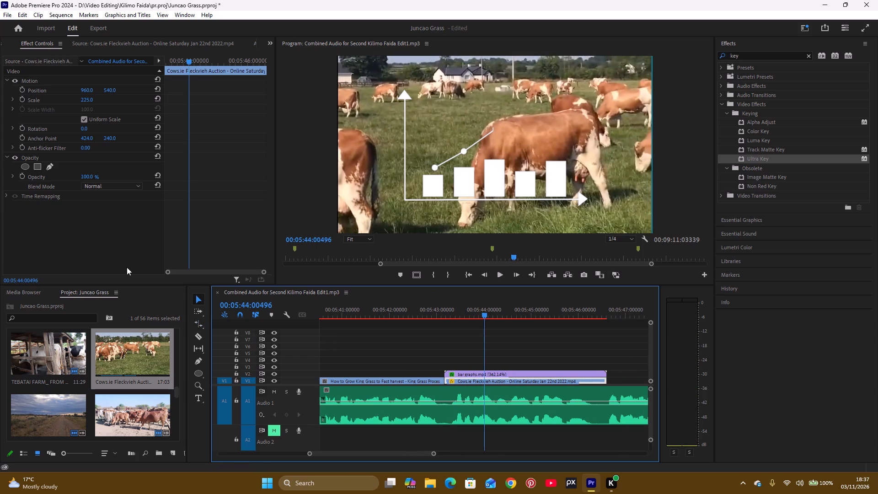
drag(90, 177, 72, 195)
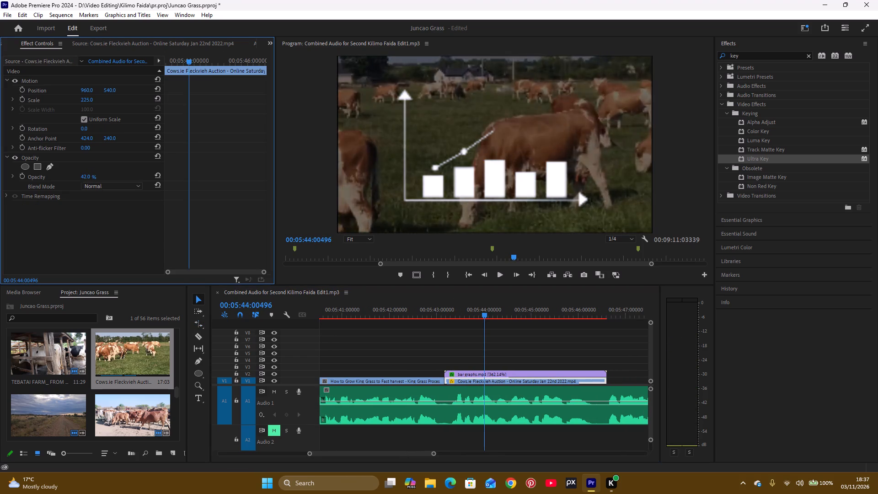
drag(72, 195, 68, 209)
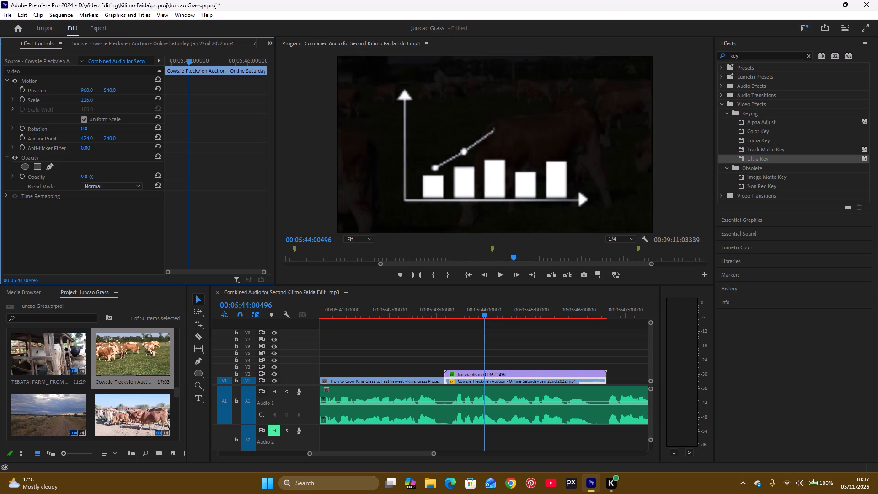
drag(68, 209, 72, 211)
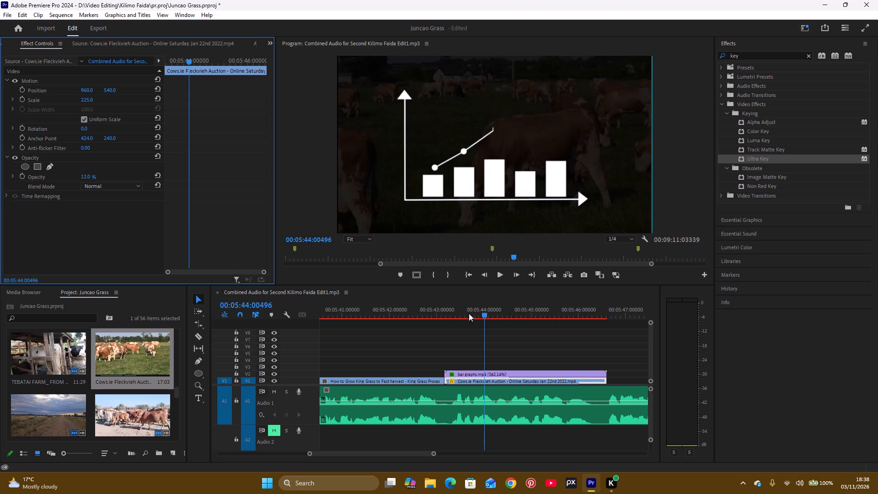
Play the cut from the chopped-grass clip into the bar graph over the dimmed cattle footage to check it.
click(448, 309)
click(430, 310)
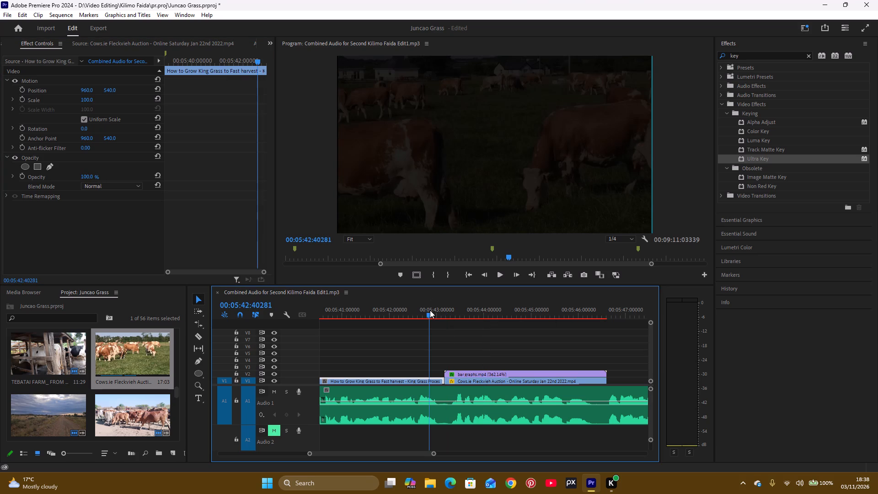
key(space)
key(space)
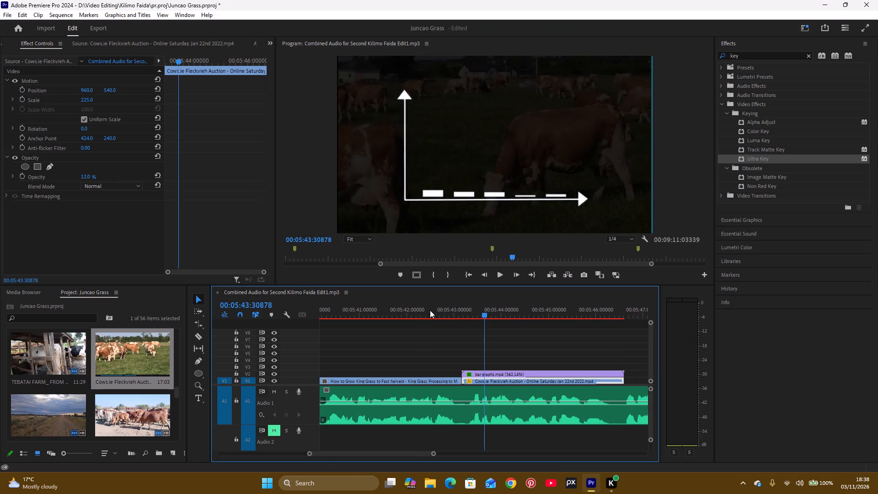
click(460, 311)
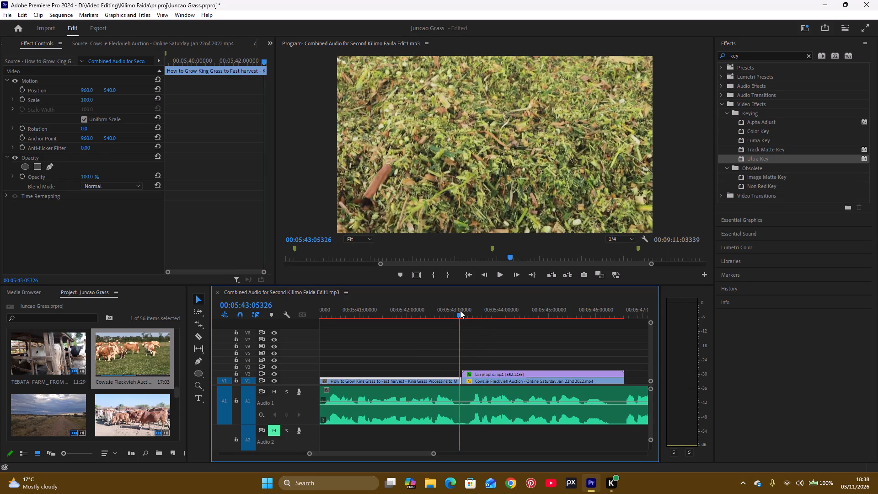
key(space)
key(space)
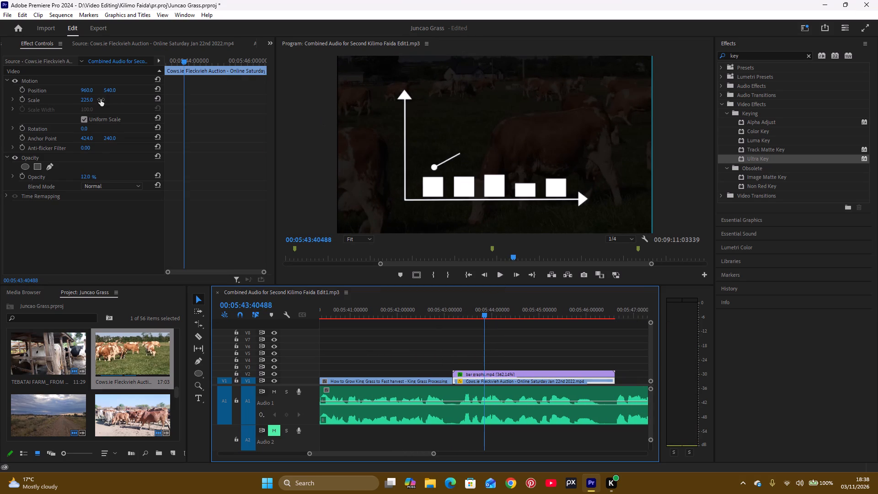
Enlarge bar graphs.mp4 on V2 to a scale of 313.9 and raise it to a vertical position of 464.
click(467, 375)
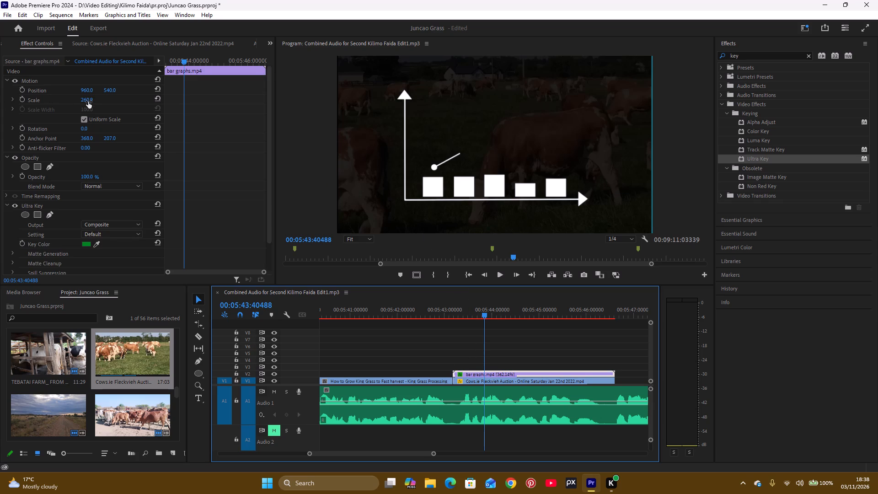
drag(85, 100, 102, 97)
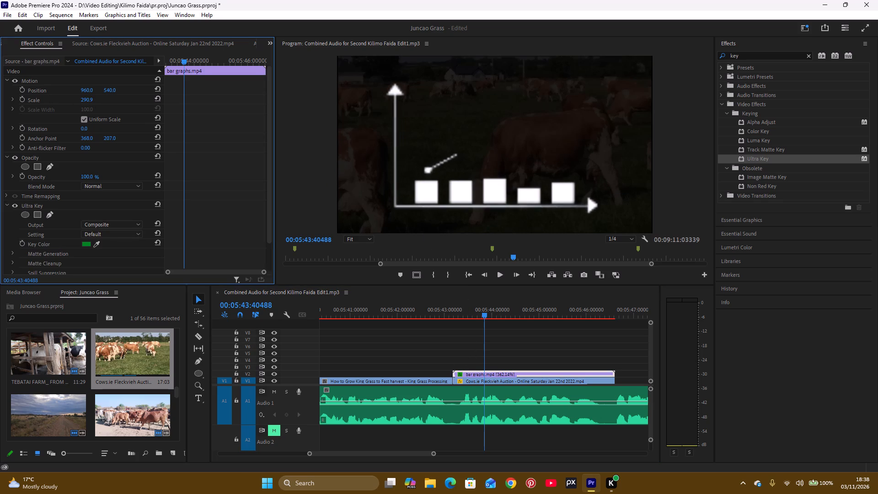
drag(102, 97, 112, 95)
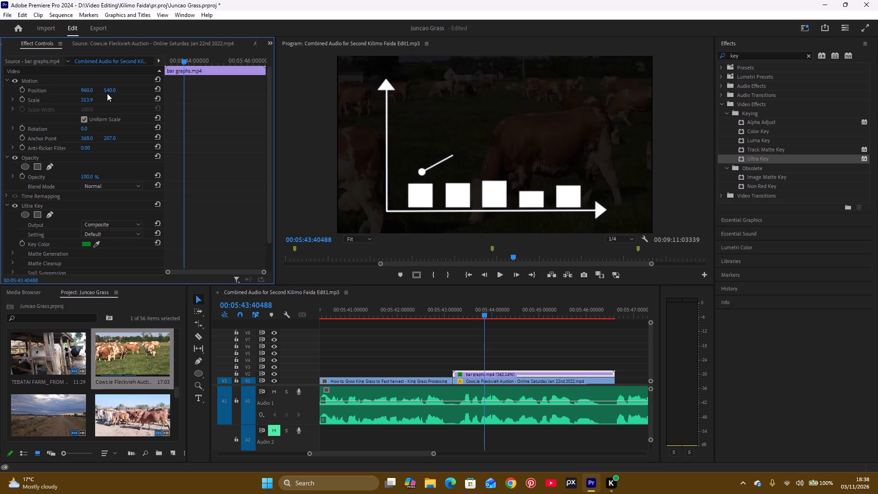
drag(110, 91, 85, 121)
Add a text layer reading "8%" over the bar graph, starting at 00:05:44:30926.
key(space)
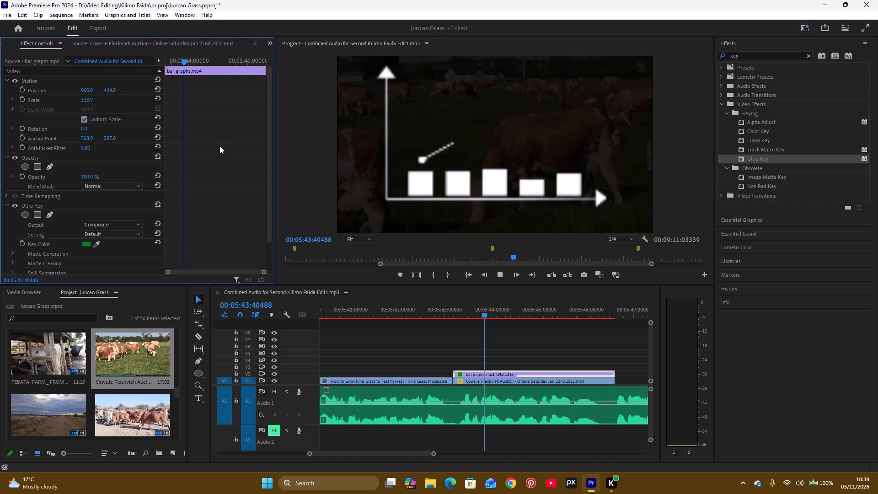
key(space)
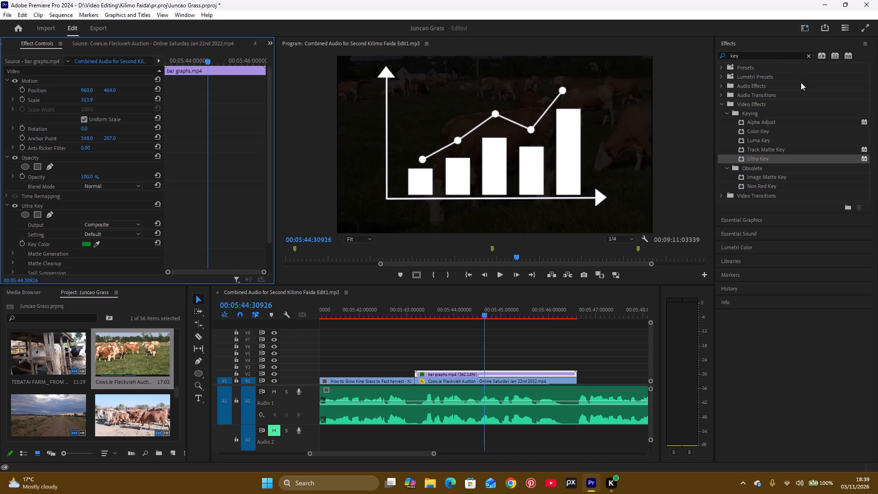
click(739, 48)
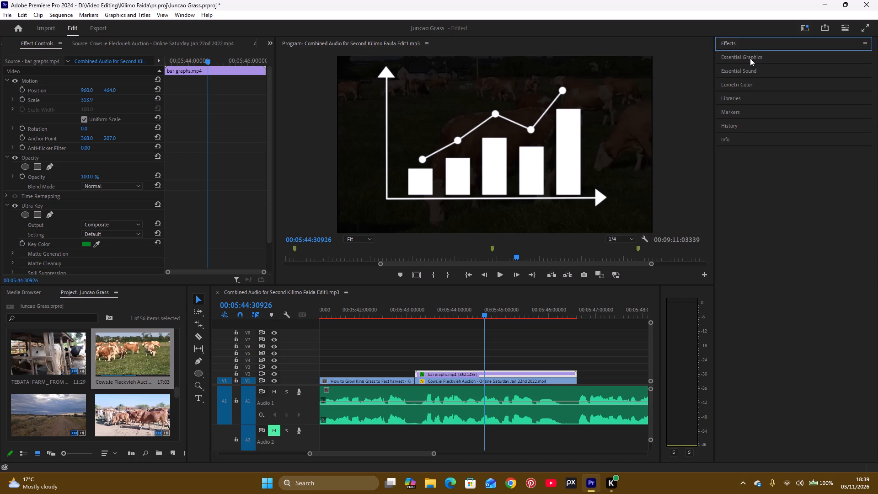
click(750, 58)
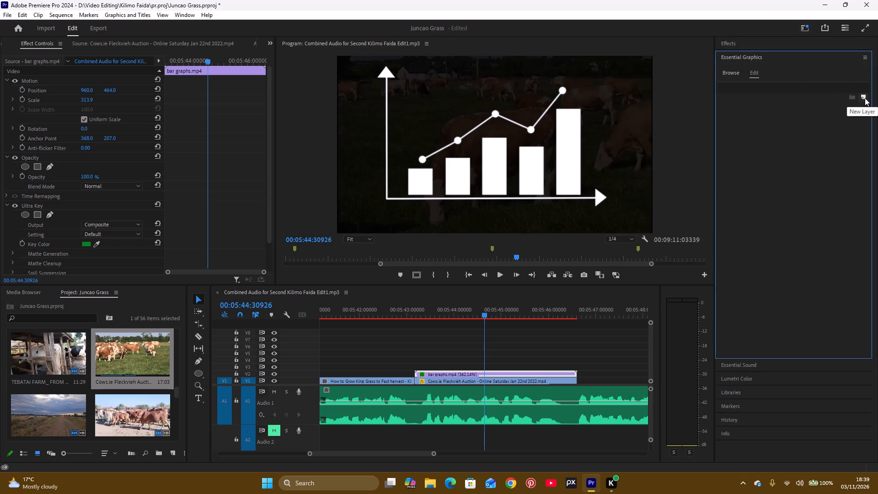
click(865, 98)
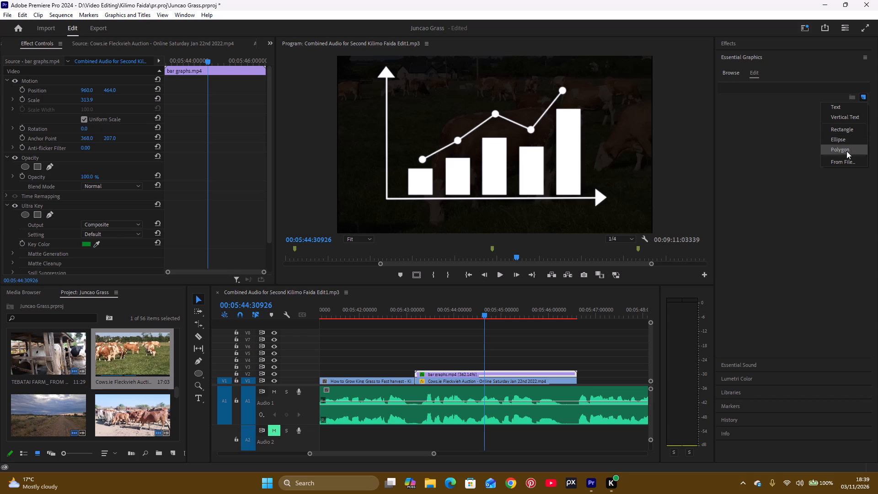
click(844, 110)
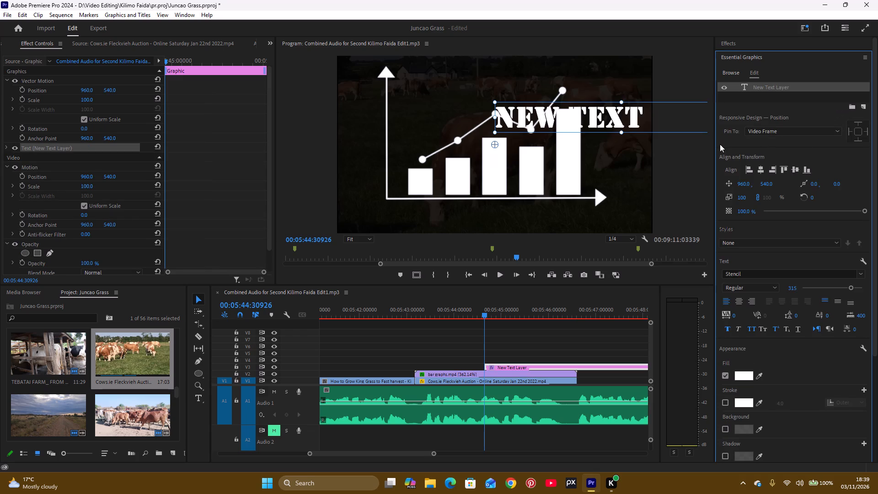
click(647, 122)
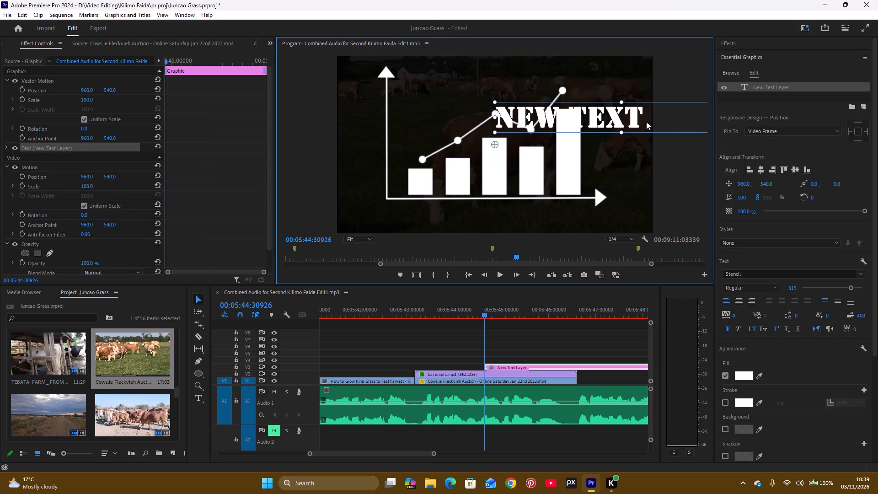
click(646, 122)
double_click(632, 125)
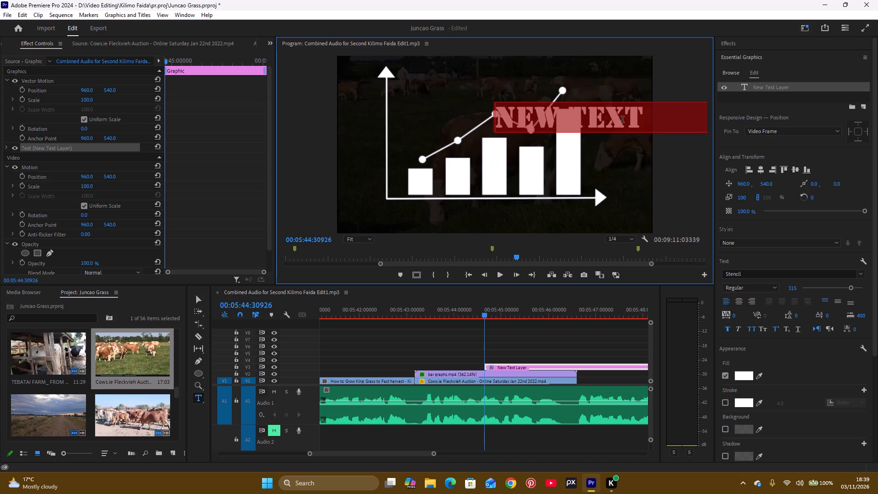
key(8)
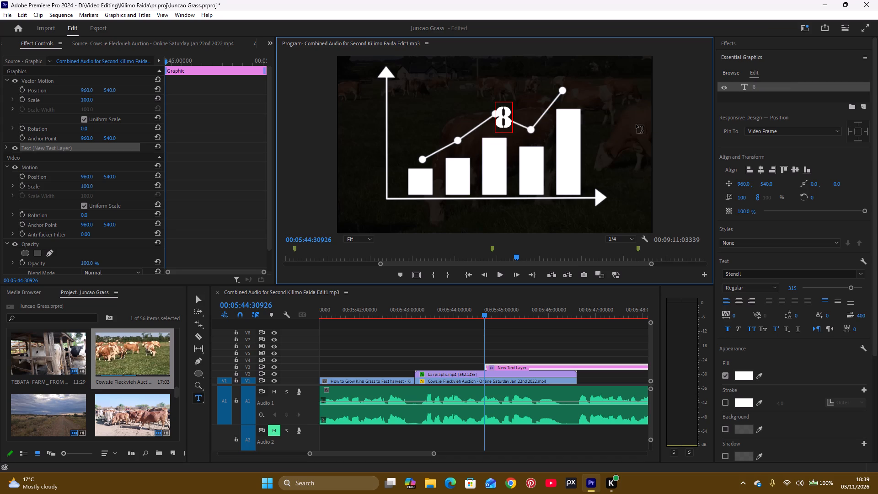
key(shift+percent)
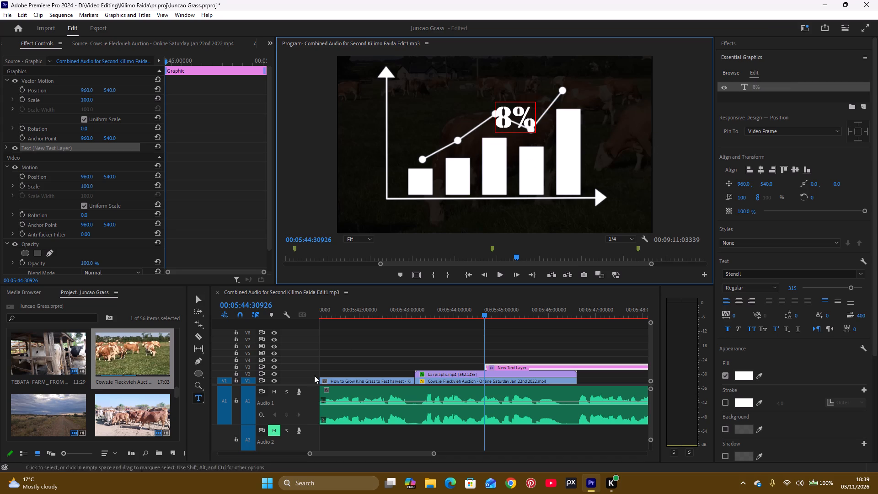
Move the "8%" text beneath the graph's first bar, to a position of about 445, 1119.
key(v)
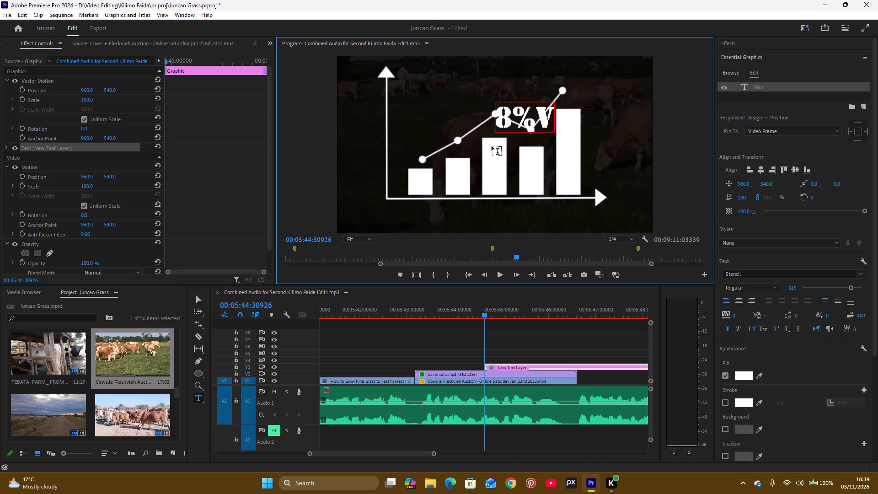
key(BackSpace)
click(205, 300)
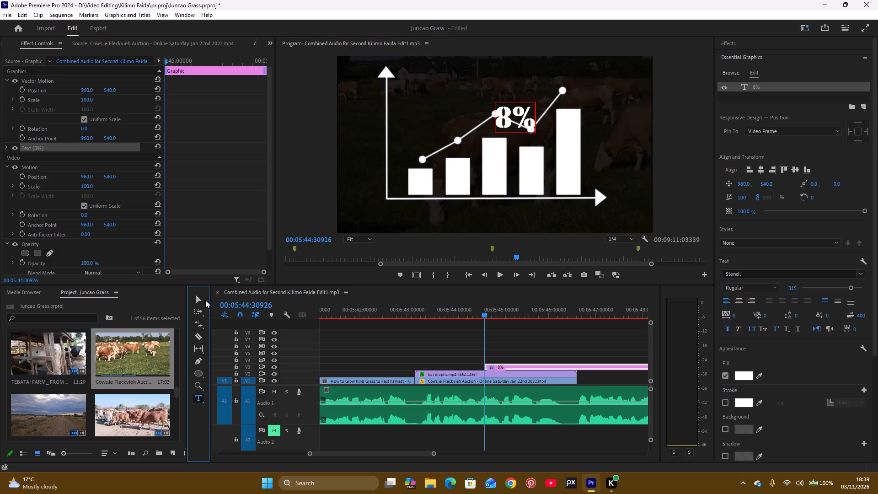
click(196, 299)
drag(515, 120, 432, 215)
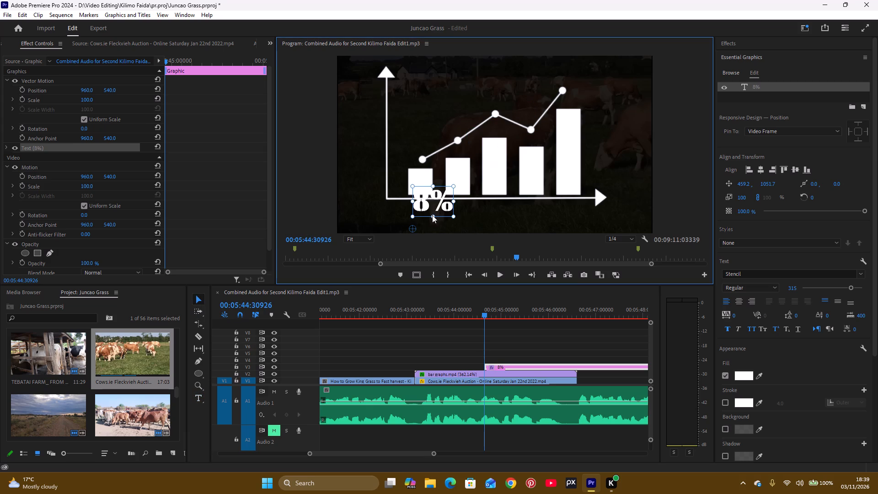
drag(432, 215, 430, 215)
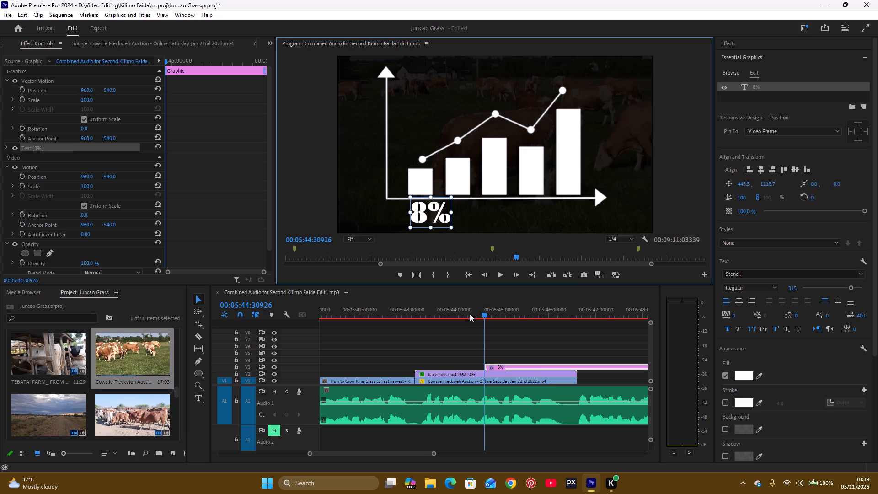
Shift the "8%" clip on V3 about one second earlier, starting shortly after the bar graph begins, near 00:05:43:29.
click(413, 317)
key(space)
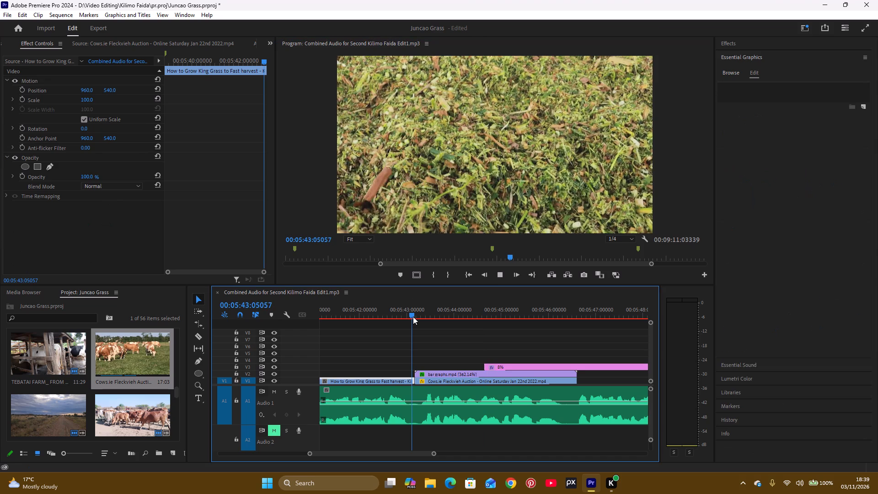
key(space)
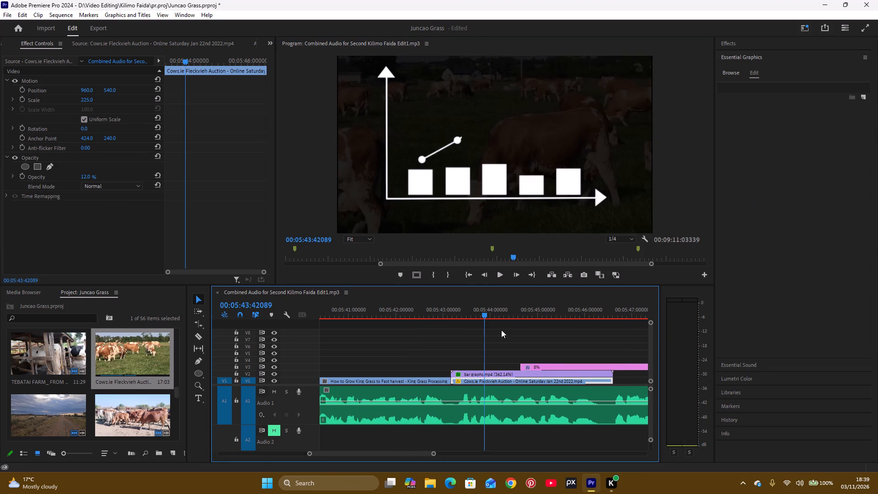
drag(557, 363, 535, 365)
drag(545, 367, 497, 372)
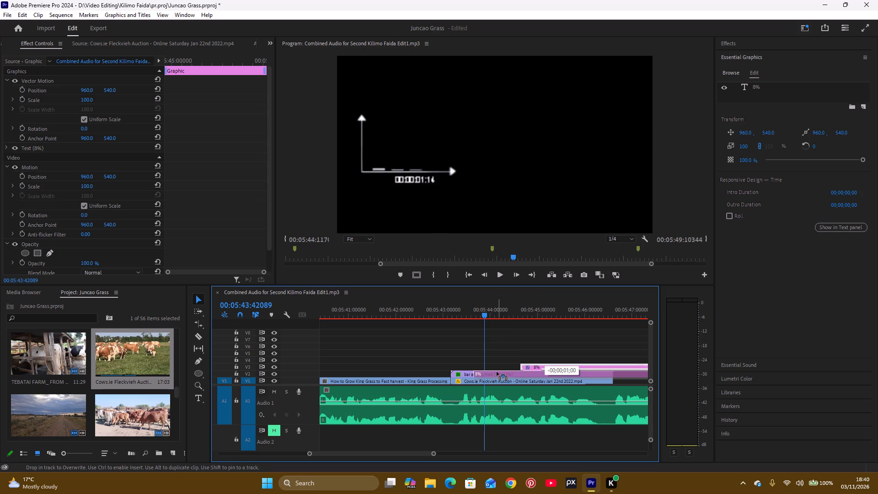
drag(497, 372, 496, 367)
Play from the end of the chopped-grass clip through the bar graph to check the "8%" text's timing against the narration.
click(442, 316)
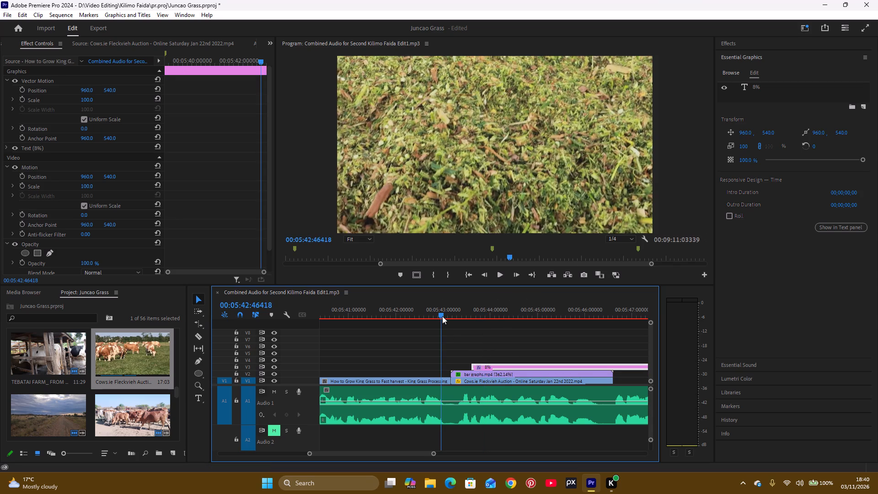
key(space)
key(space)
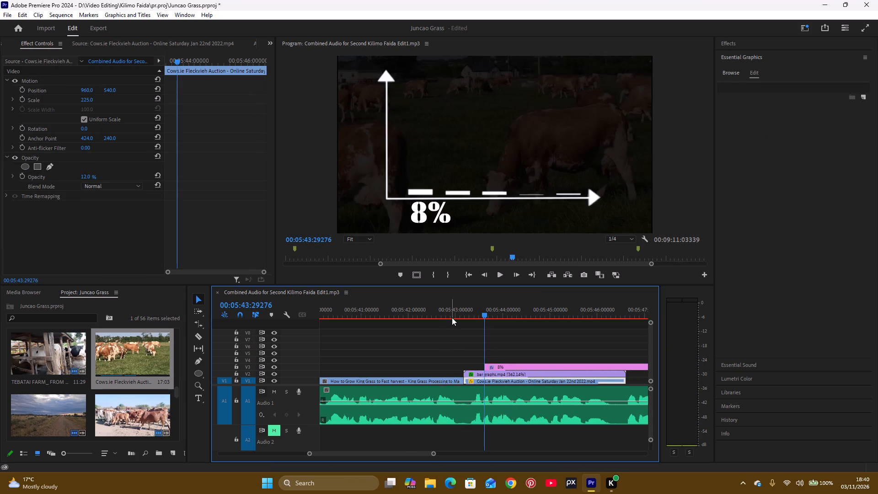
key(space)
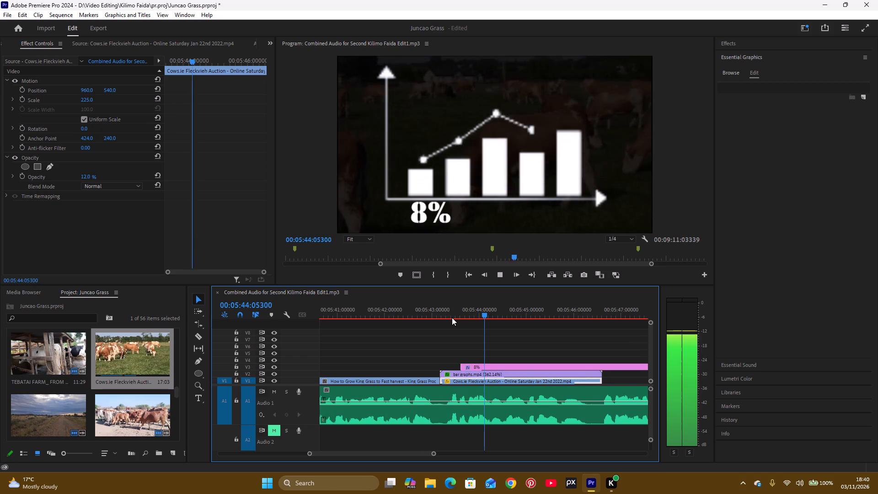
key(space)
key(space)
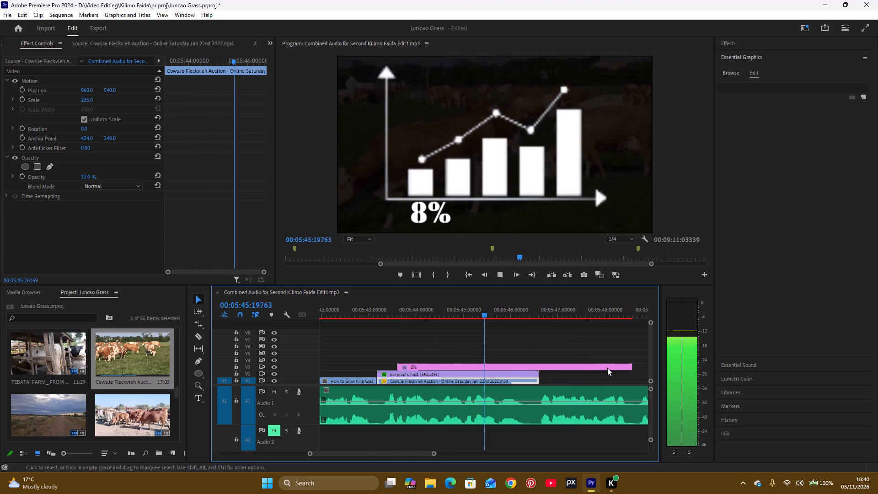
key(space)
Trim the end of the "8%" clip on V3 back to about 00:05:46:10263, before the bar graph clip ends.
drag(616, 368, 529, 371)
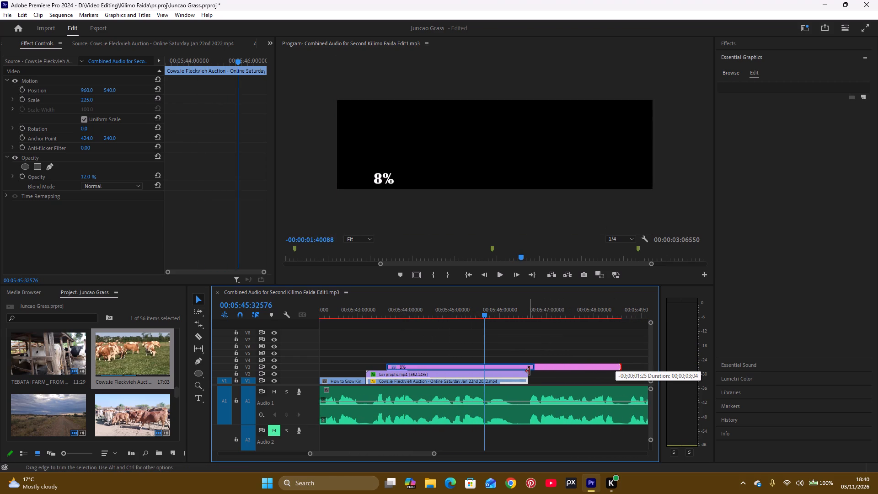
drag(529, 371, 525, 382)
key(space)
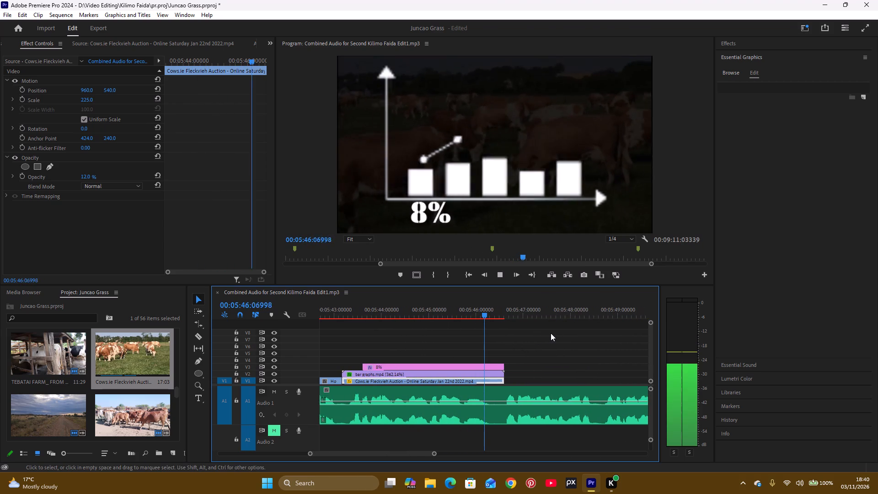
key(space)
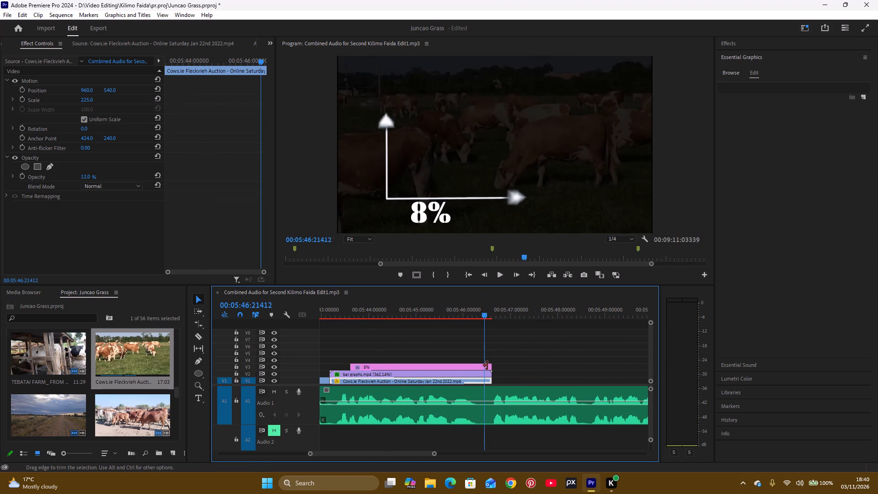
click(471, 315)
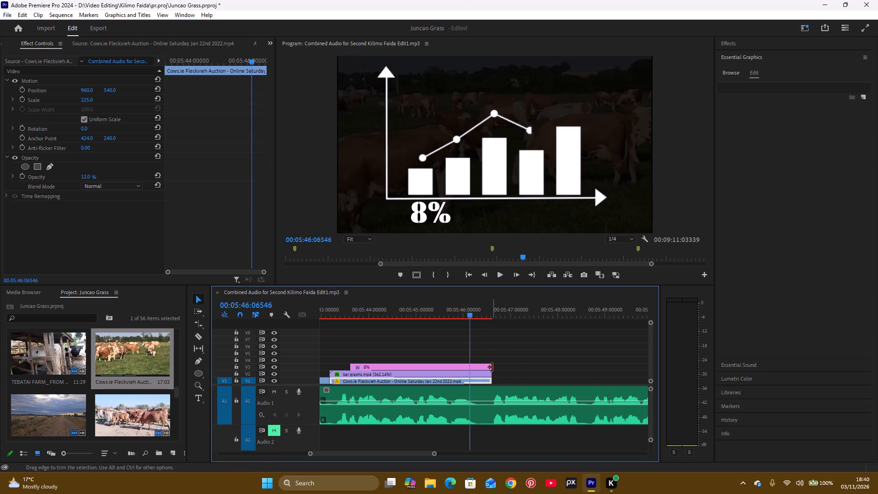
drag(470, 316, 470, 317)
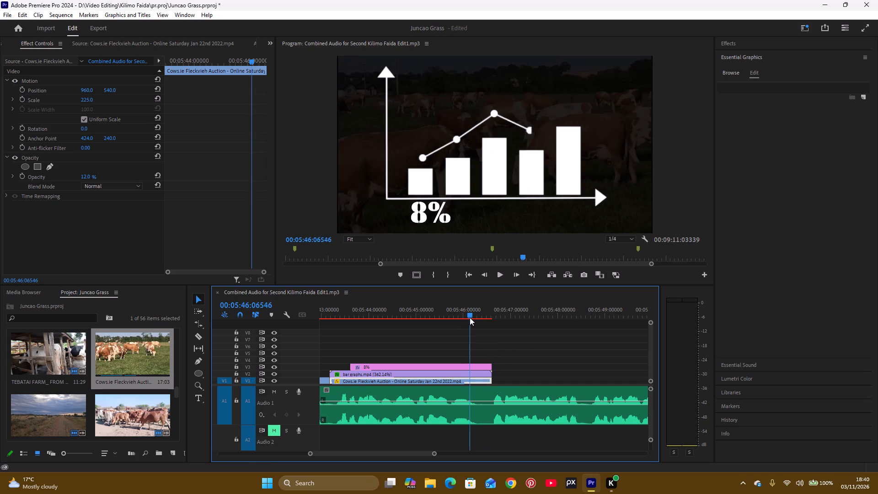
drag(470, 317, 472, 322)
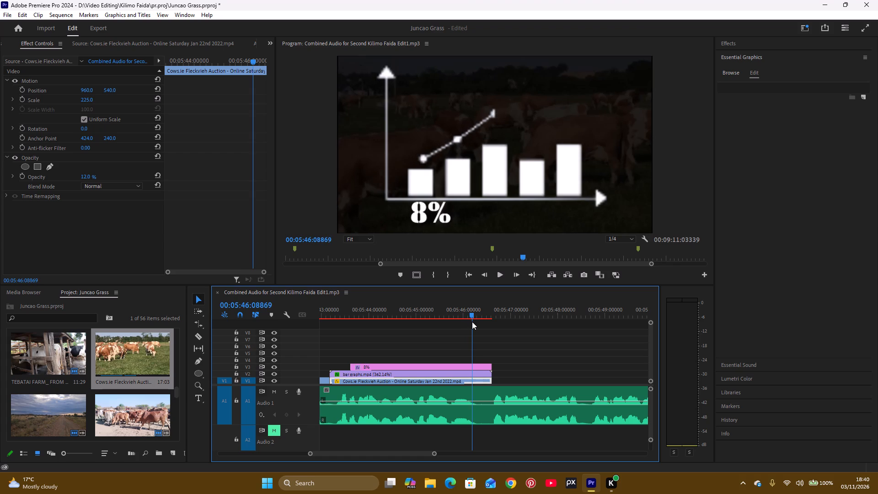
drag(472, 322, 473, 323)
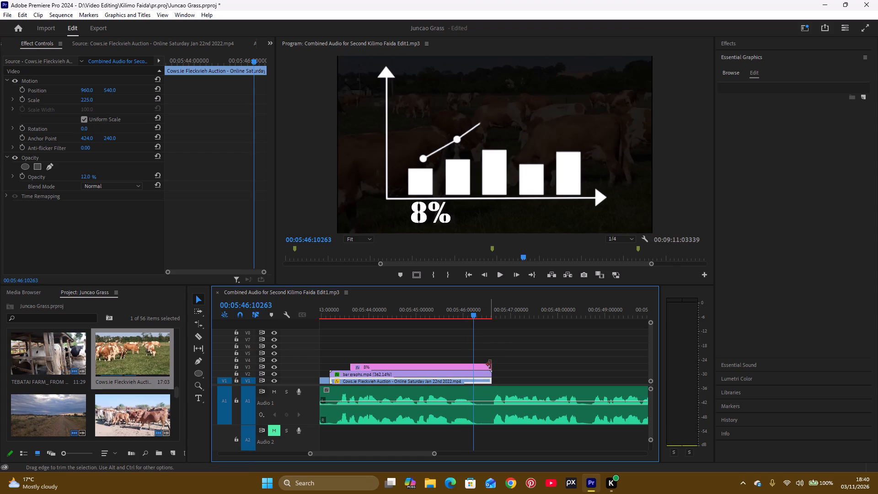
drag(490, 365, 474, 373)
Reduce the "8%" text's font size to 207 and place it just under the first bar at about 448, 1041.
key(space)
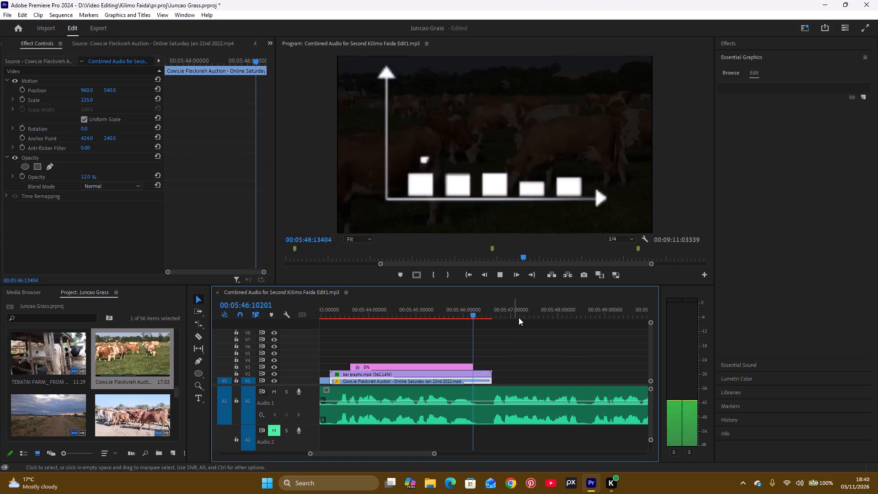
key(space)
click(341, 314)
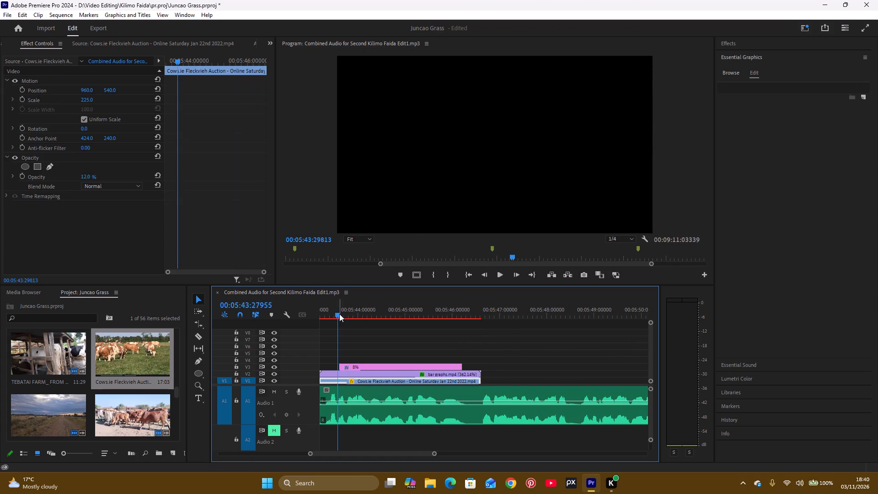
key(space)
key(space)
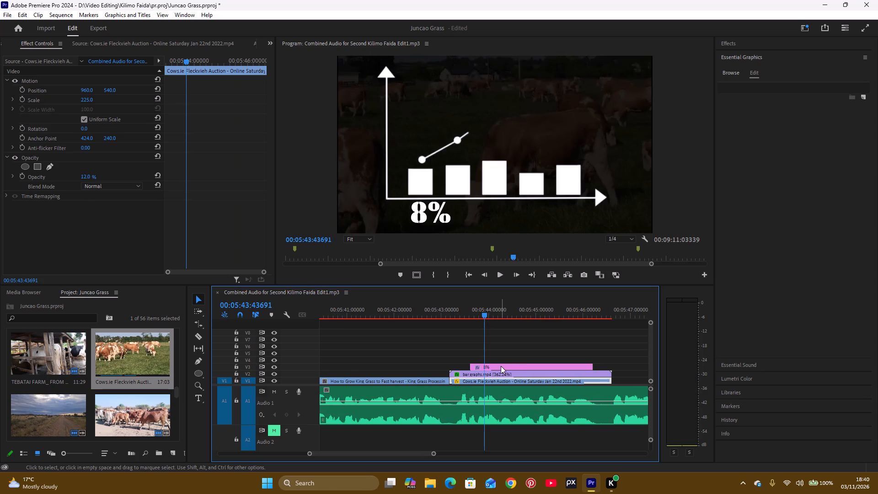
click(501, 366)
click(501, 366)
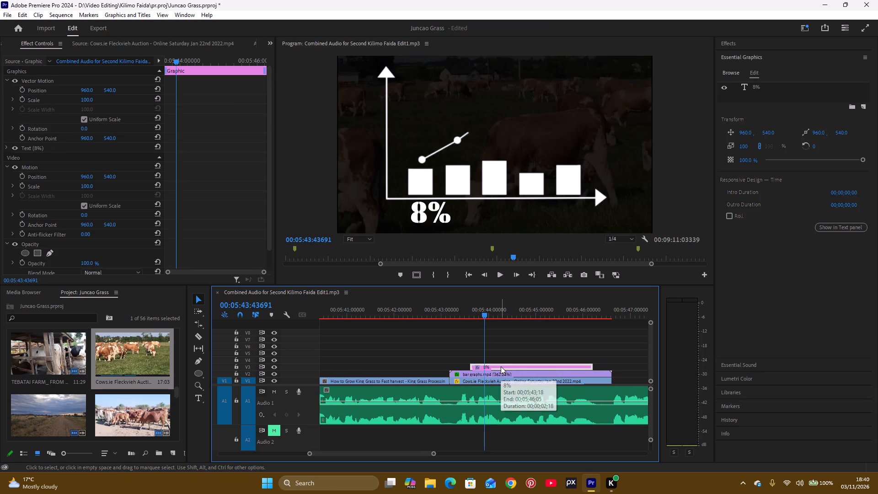
click(743, 89)
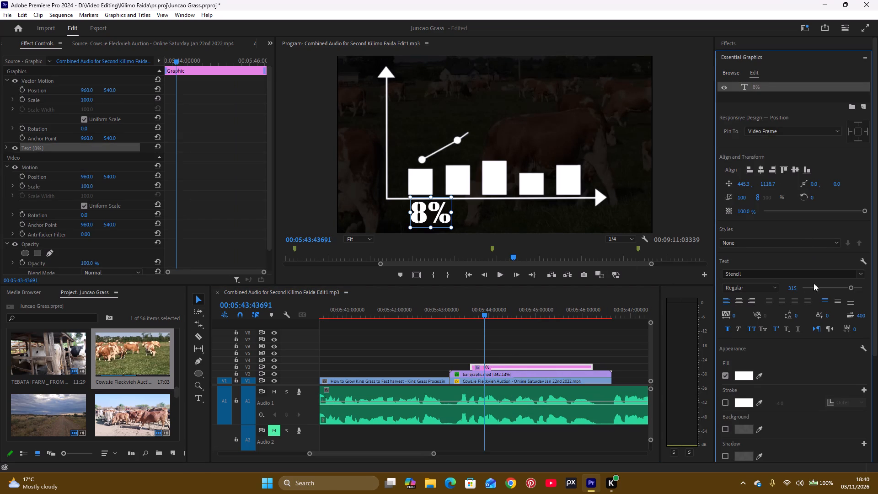
drag(849, 287, 841, 292)
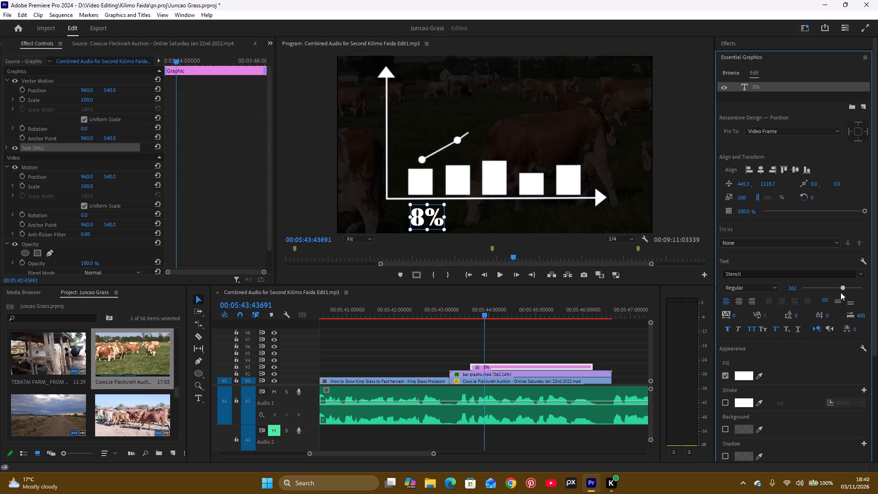
drag(841, 292, 832, 295)
drag(417, 224, 418, 222)
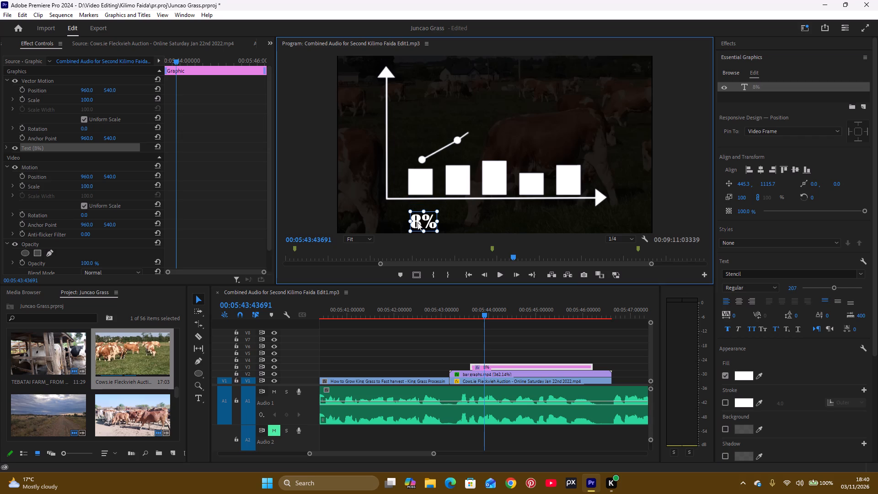
drag(418, 222, 418, 211)
Change the fill colour of the "8%" text from white to a bright red.
double_click(418, 211)
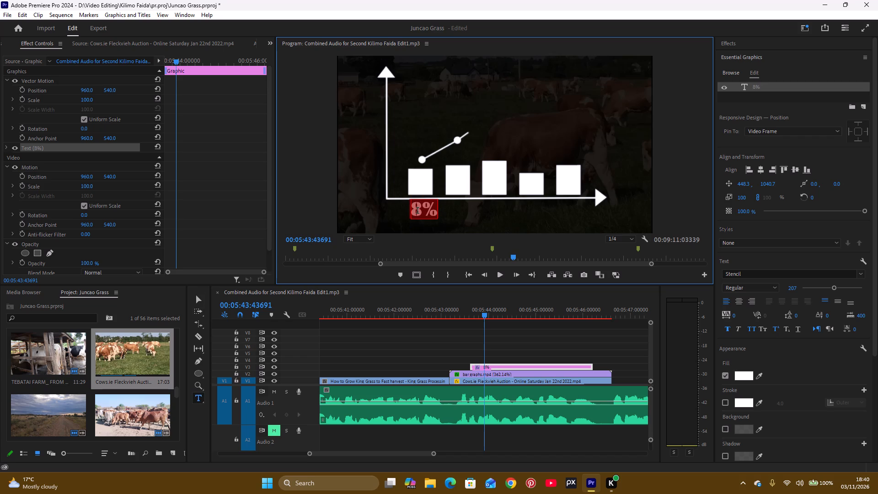
click(749, 375)
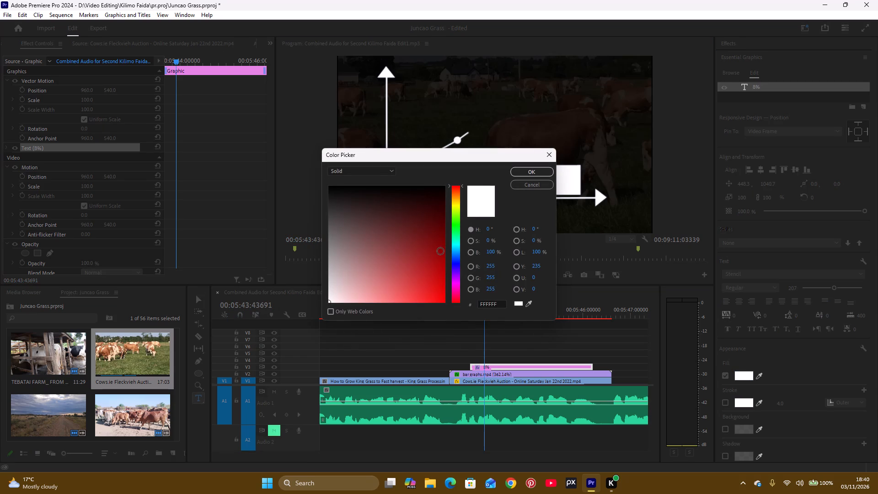
drag(439, 252, 438, 312)
click(523, 172)
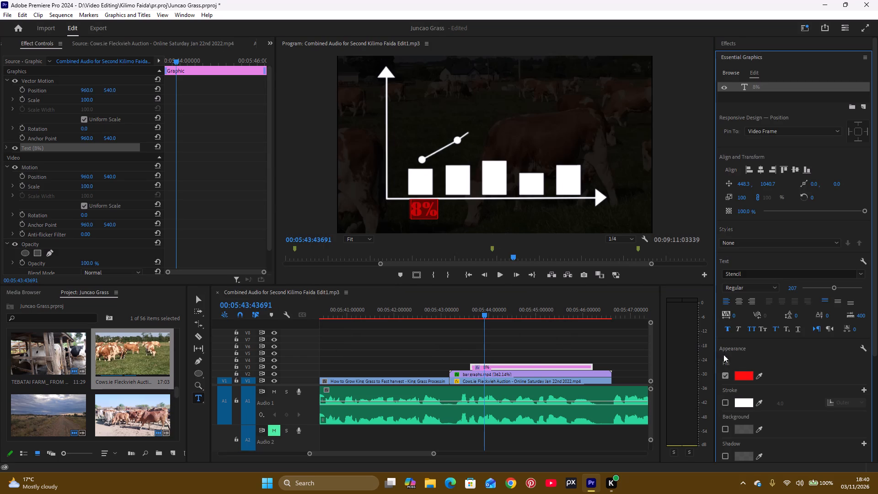
Duplicate the red "8%" clip four times, stacking the copies directly above it on tracks V4 to V7.
click(483, 313)
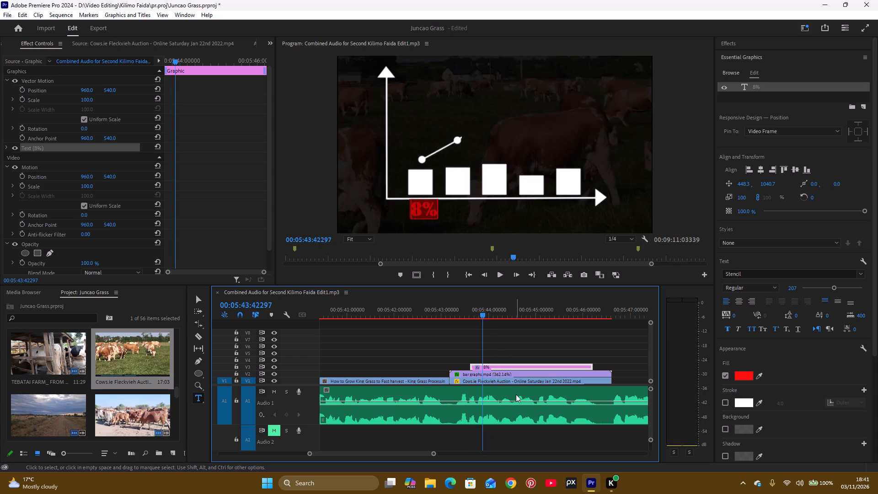
alt+drag(503, 366, 503, 358)
alt+drag(503, 362, 504, 354)
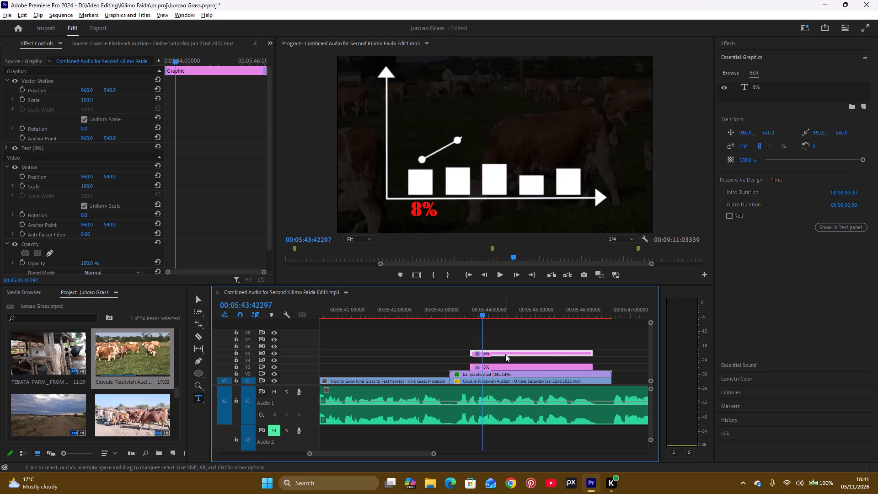
alt+drag(505, 354, 505, 360)
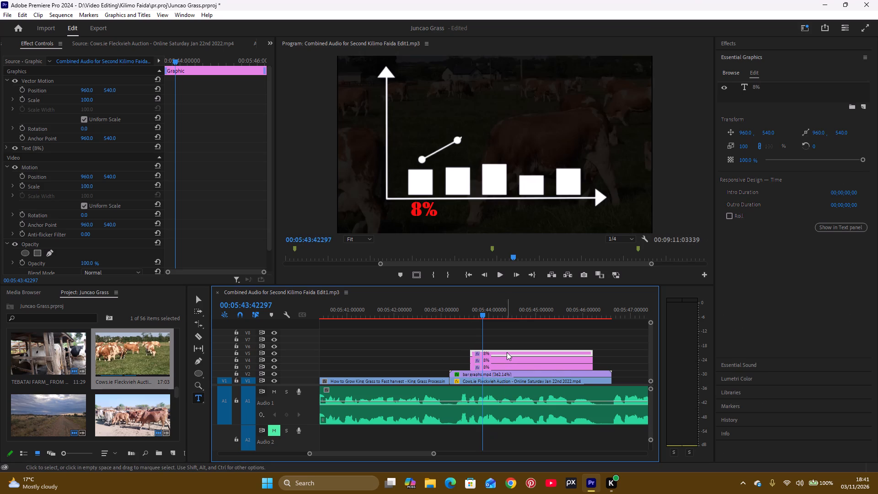
alt+drag(507, 352, 507, 344)
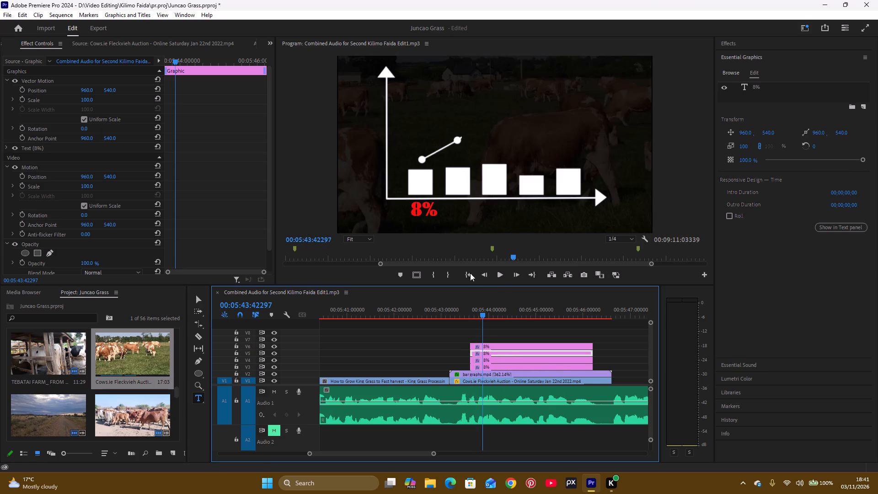
click(522, 346)
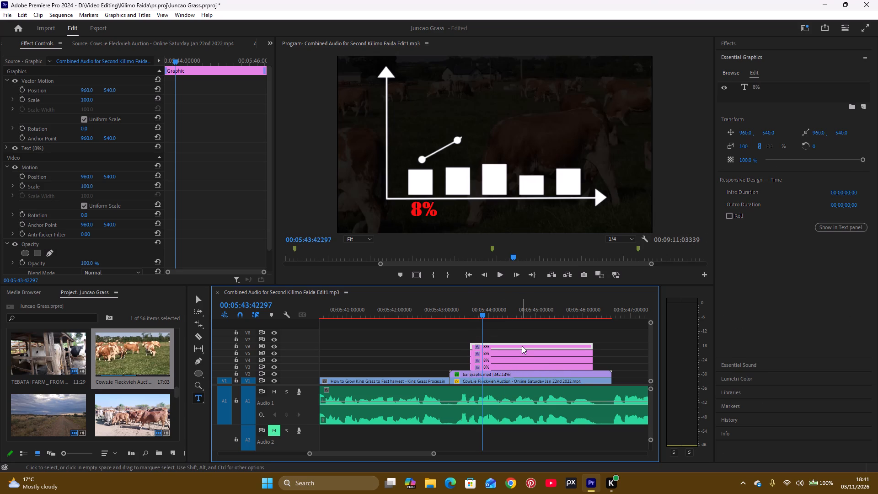
alt+drag(522, 346, 521, 337)
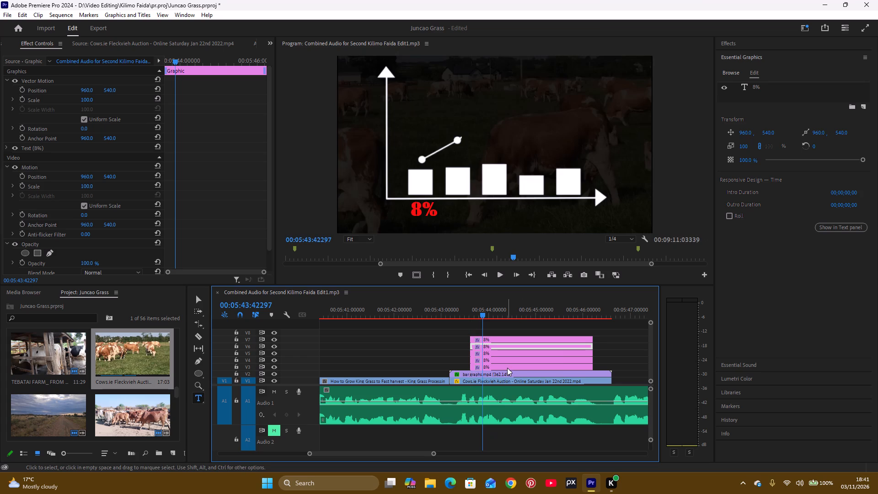
Move the "8%" text copy on V4 across to about x 634, under the second bar.
click(506, 363)
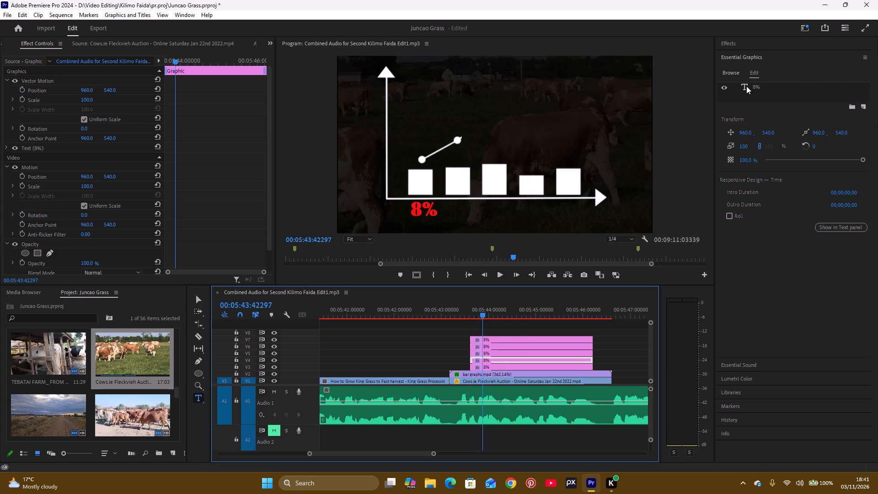
click(746, 86)
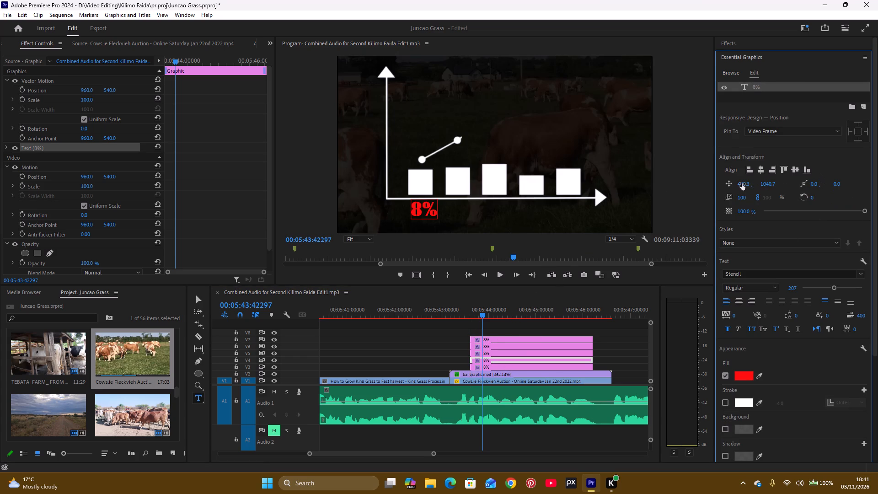
drag(742, 183, 750, 183)
drag(750, 183, 830, 187)
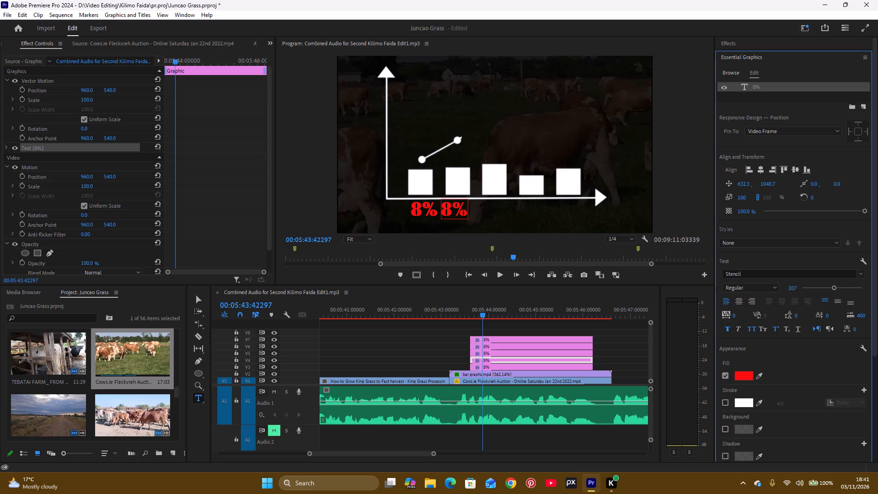
drag(830, 187, 833, 188)
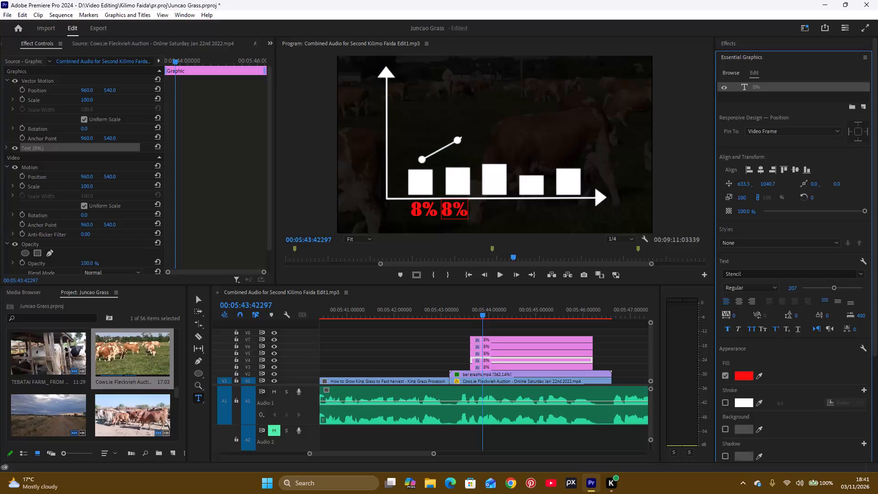
Change the wording of the V4 text copy under the second bar to "16%".
click(745, 86)
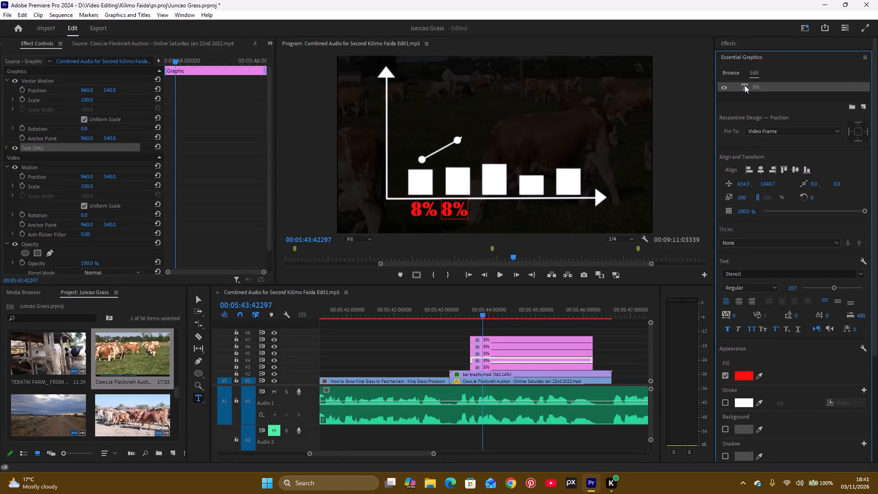
double_click(744, 85)
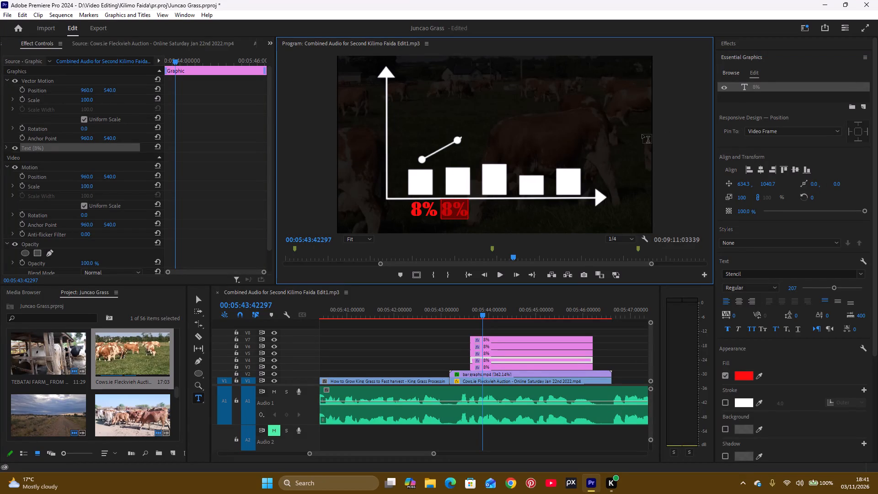
text(16)
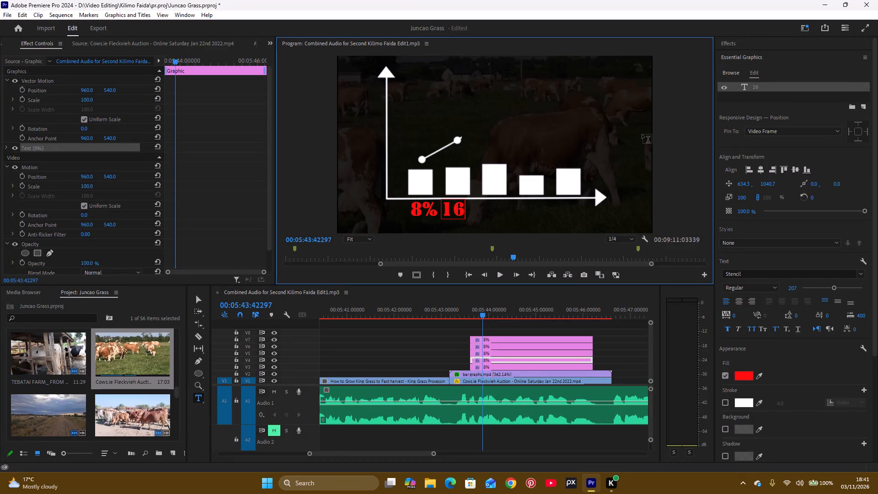
key(shift+percent)
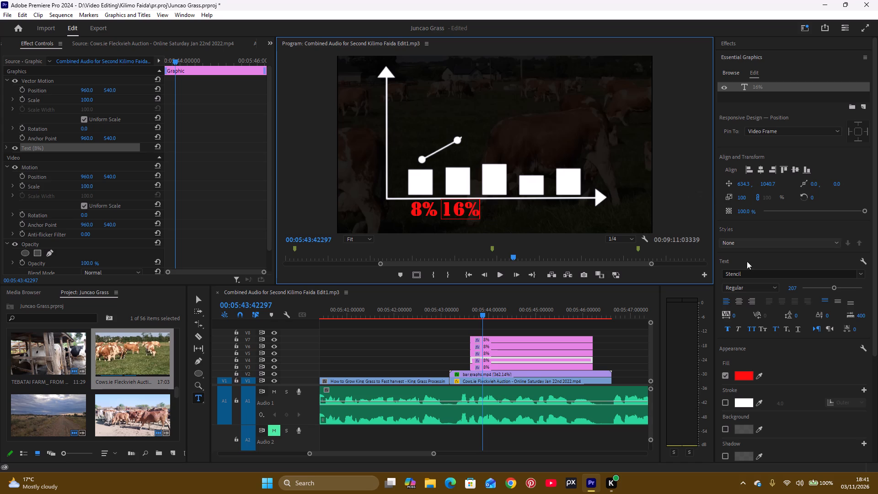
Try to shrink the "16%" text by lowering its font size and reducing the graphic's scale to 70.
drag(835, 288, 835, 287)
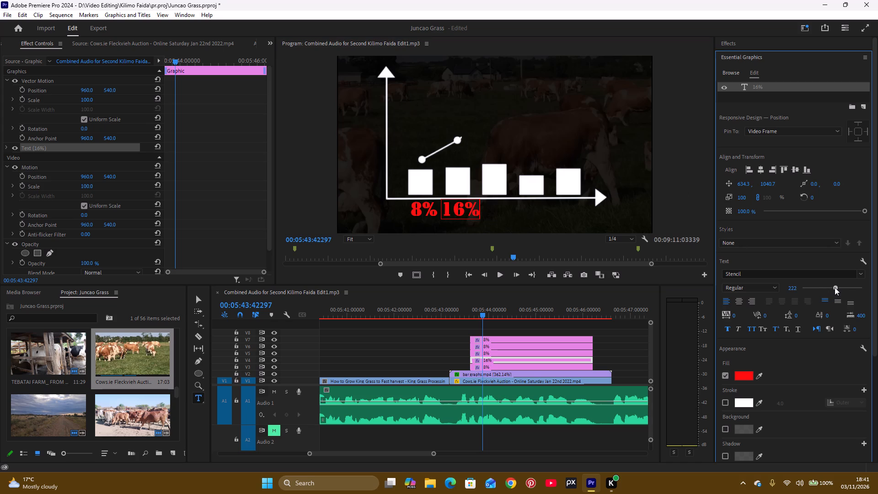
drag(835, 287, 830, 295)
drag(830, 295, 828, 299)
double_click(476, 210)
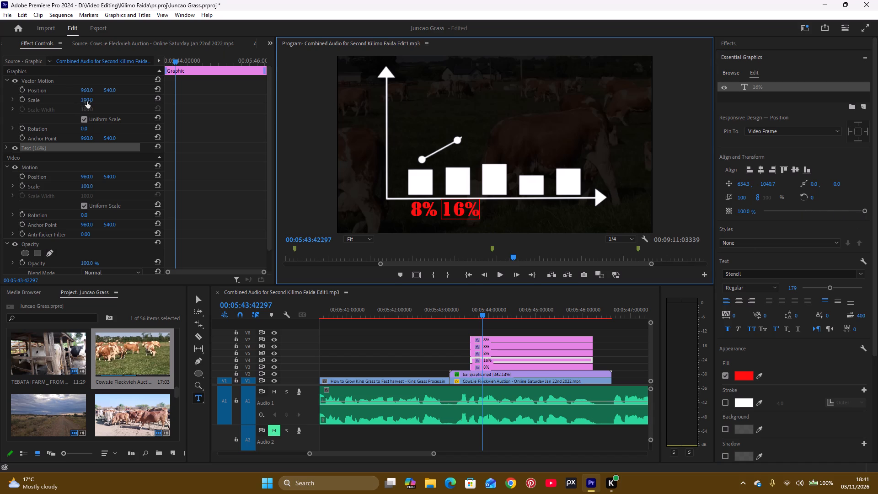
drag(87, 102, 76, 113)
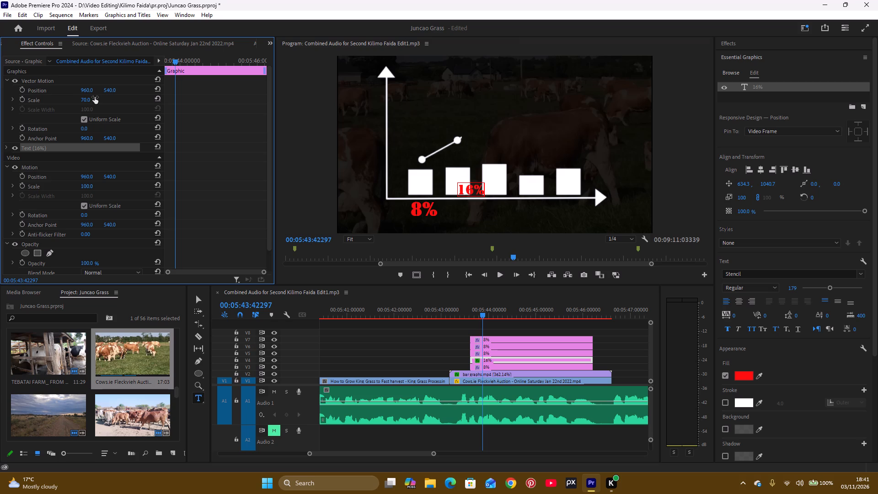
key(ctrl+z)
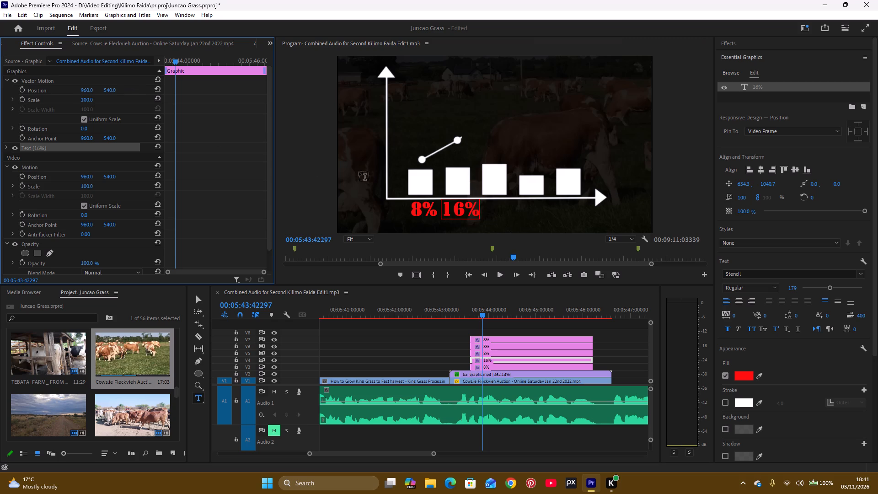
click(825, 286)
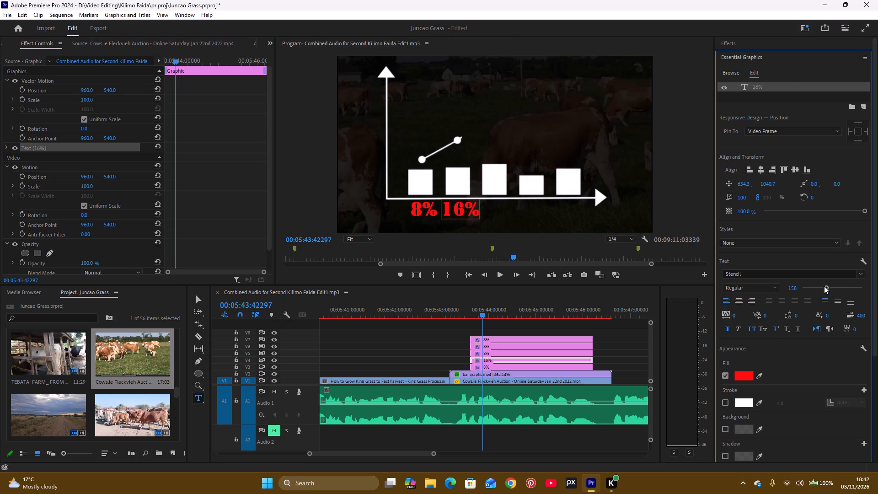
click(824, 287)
Select all characters of the "16%" text and reduce their font size to 167.
double_click(473, 218)
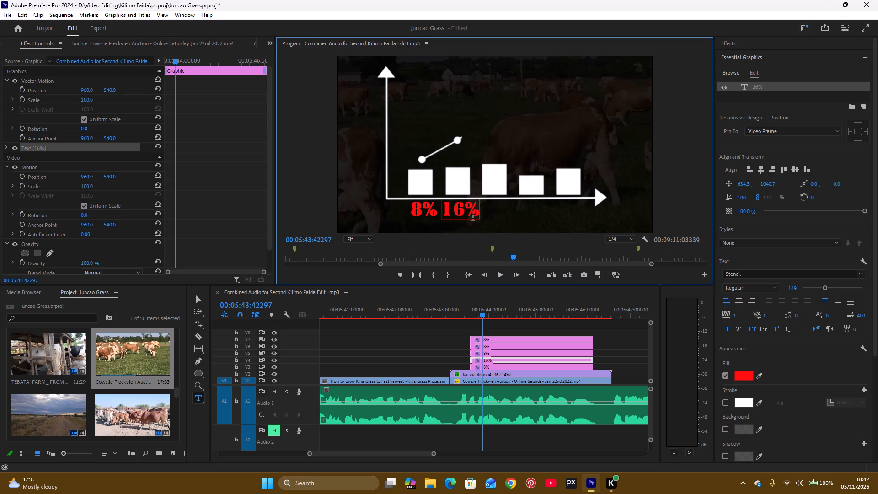
double_click(473, 213)
key(ctrl+a)
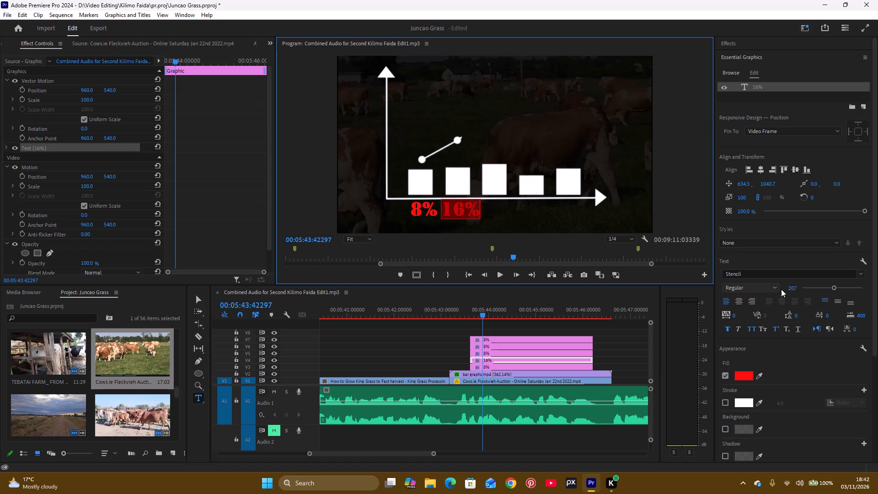
drag(833, 287, 831, 291)
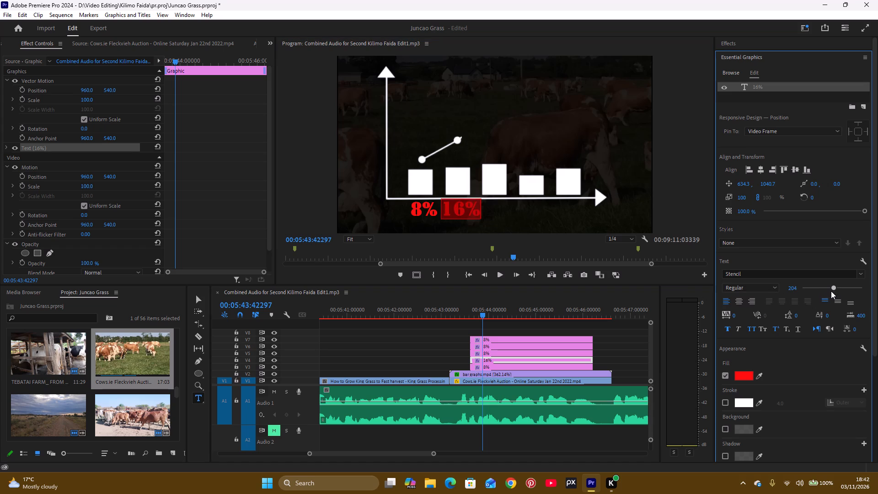
drag(831, 291, 827, 298)
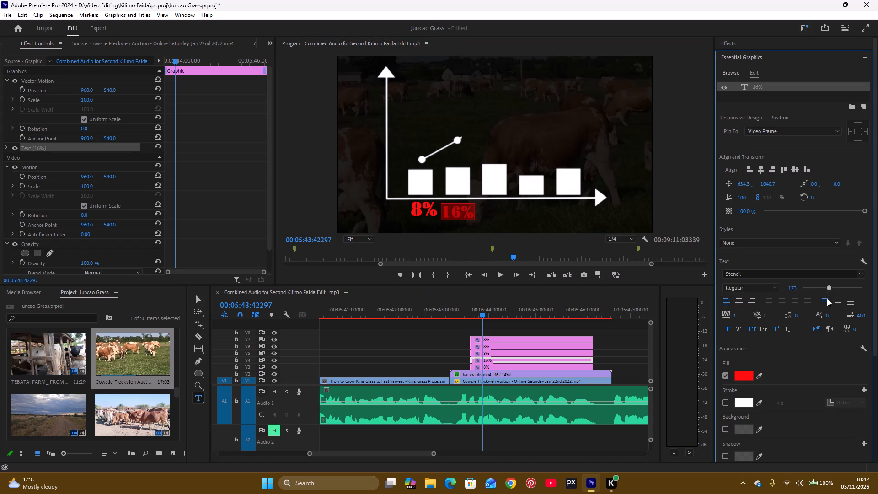
drag(827, 298, 826, 298)
key(v)
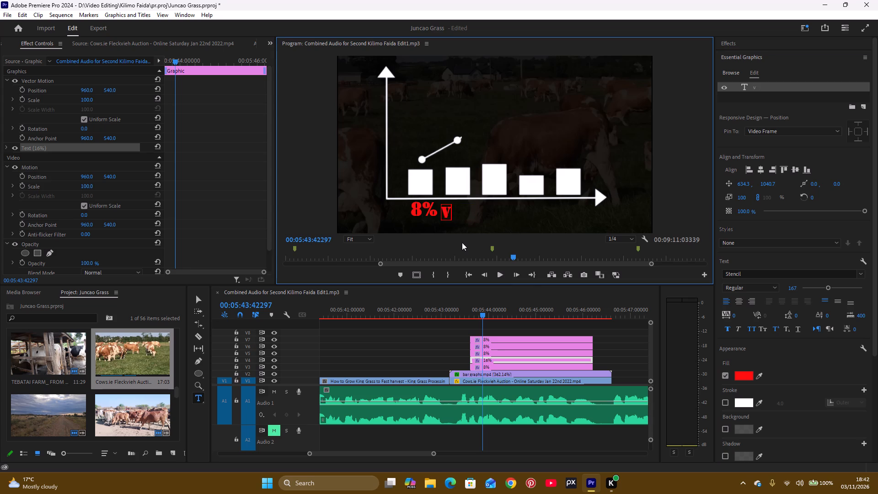
key(ctrl+z)
Scale the "16%" text to 98% and place it at about 645, 1016, just under the second bar.
click(195, 299)
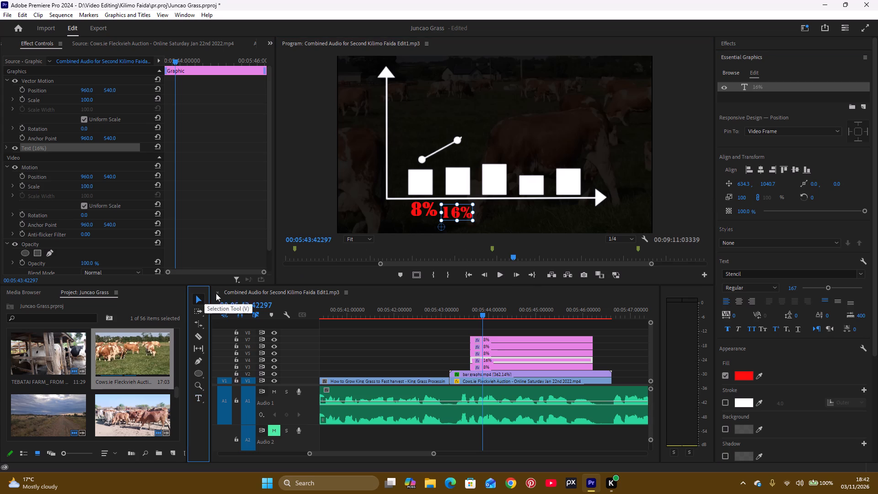
click(457, 217)
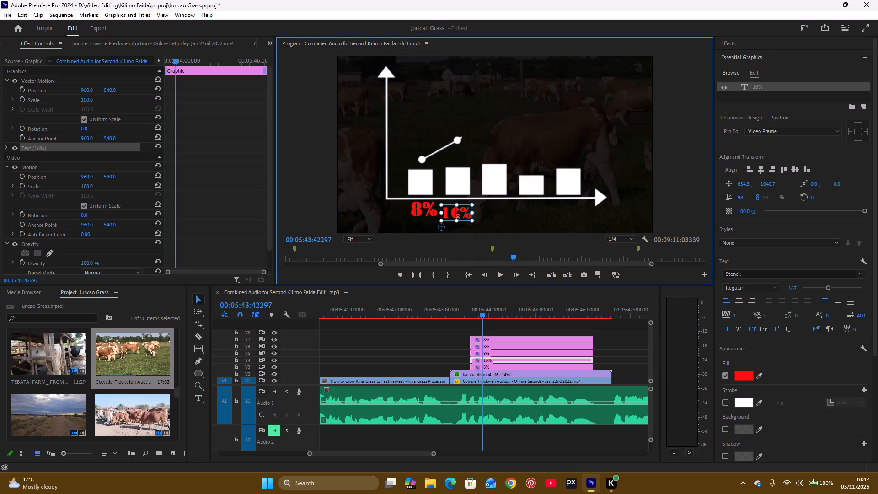
drag(458, 214, 460, 209)
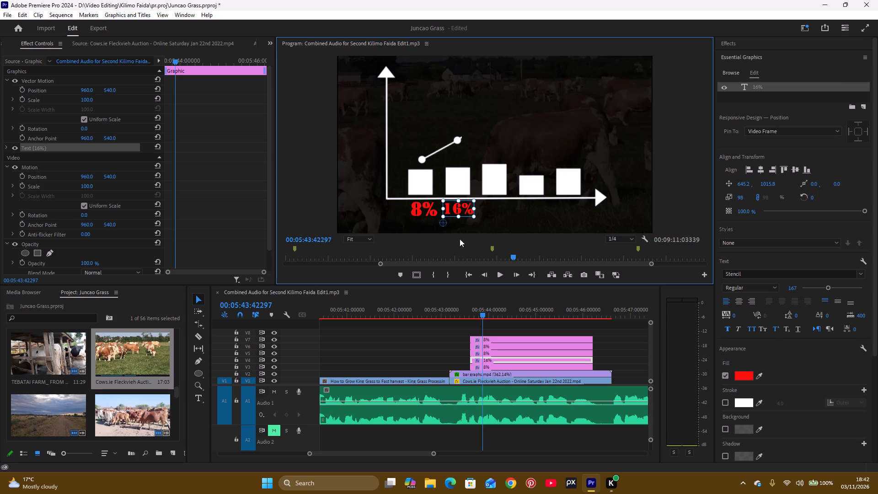
click(493, 207)
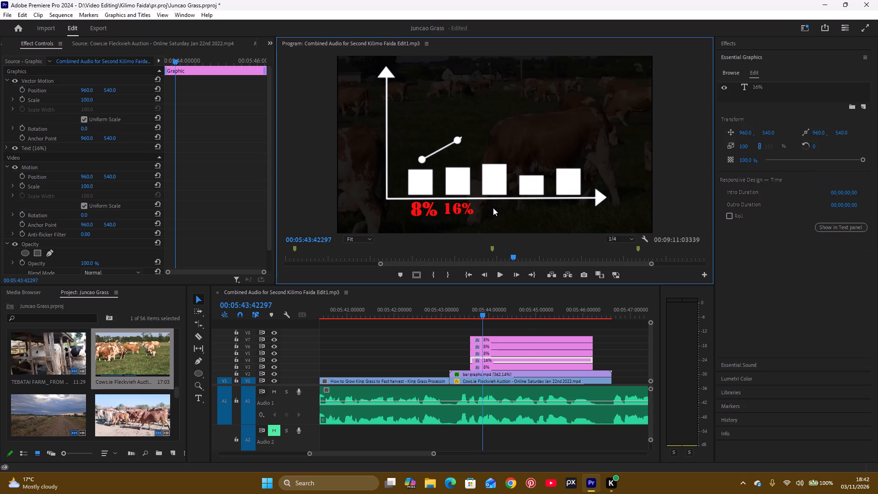
Move the "8%" graphic on V5 horizontally to position 1412, 540 so its text sits under the third bar.
click(510, 354)
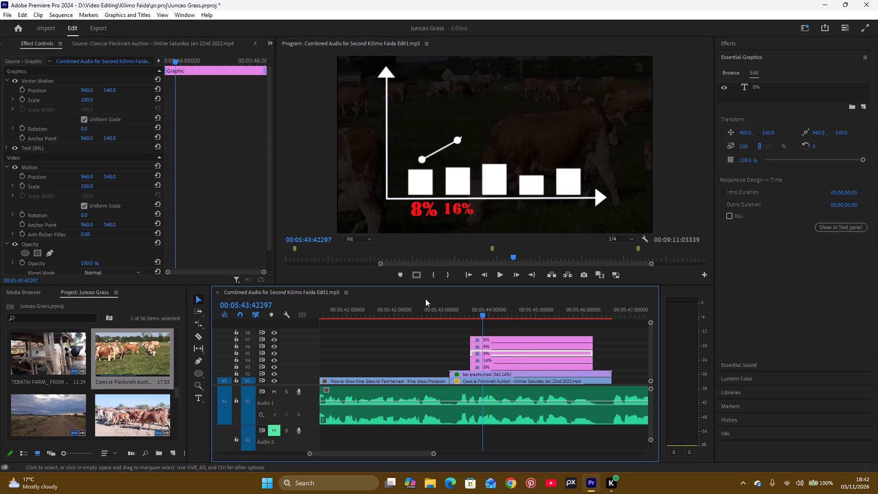
drag(744, 133, 784, 133)
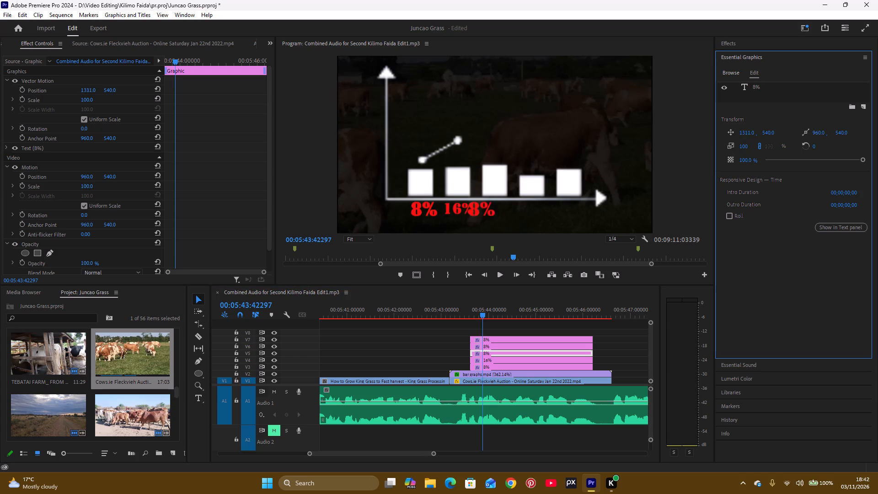
drag(784, 133, 817, 140)
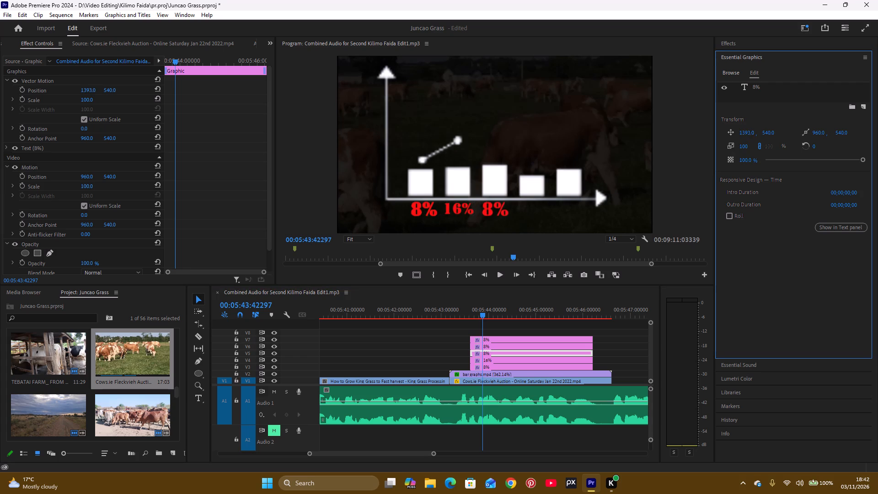
drag(817, 140, 829, 144)
Change the wording of the V5 text copy under the third bar to "24%".
double_click(744, 91)
double_click(744, 84)
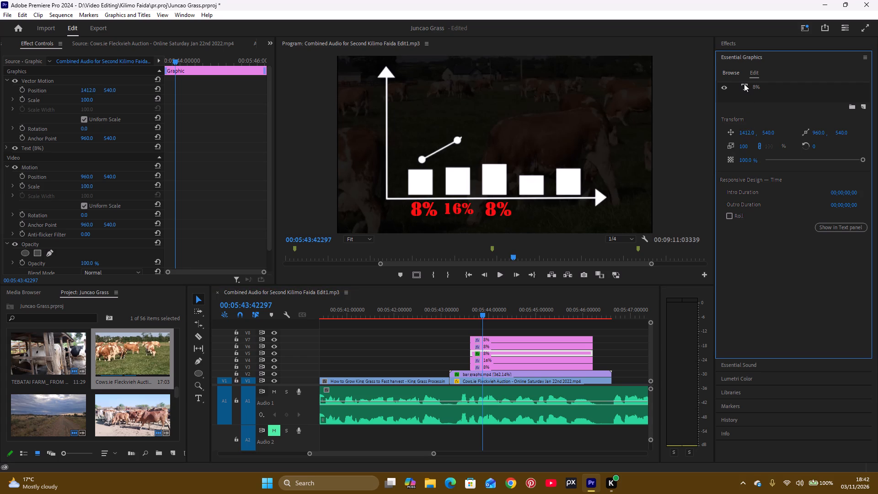
click(747, 84)
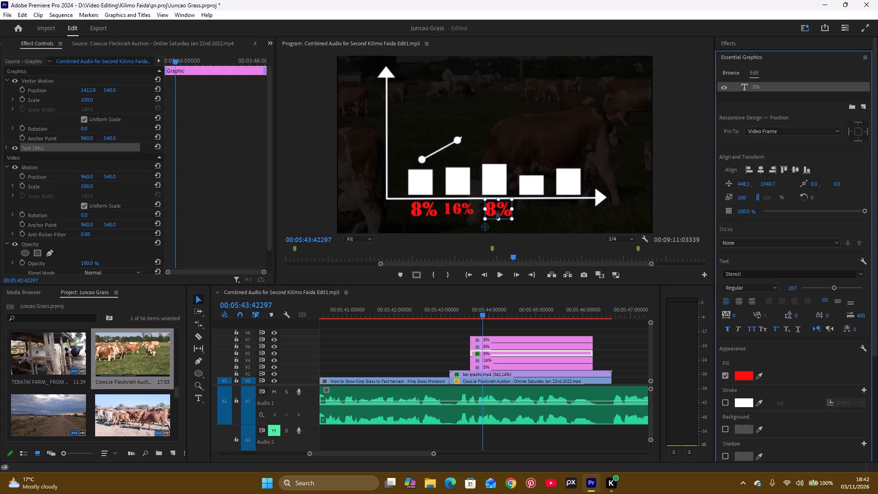
double_click(501, 209)
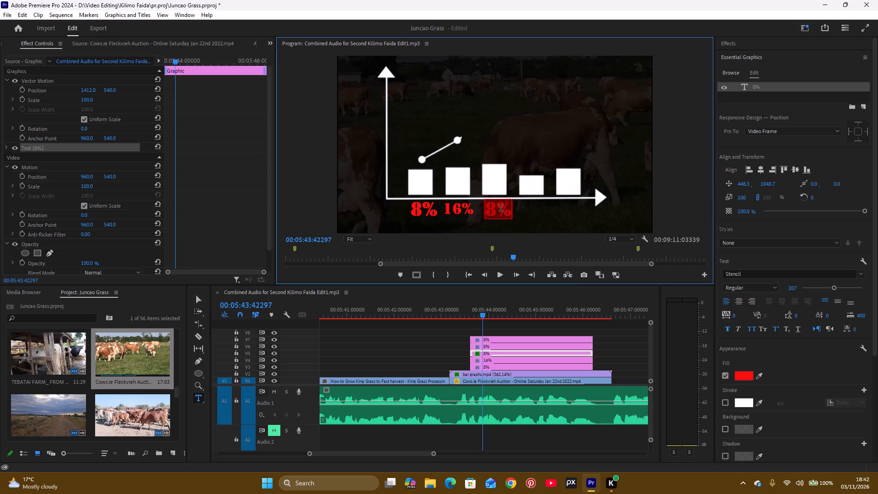
text(24)
key(shift+percent)
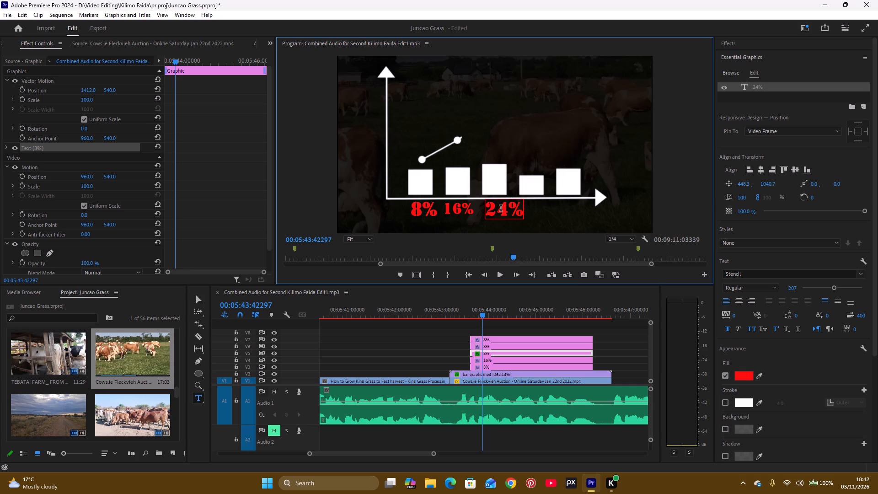
Select all characters of the "24%" text under the third bar and set their font size to 167.
click(788, 285)
key(1)
text(67)
key(Return)
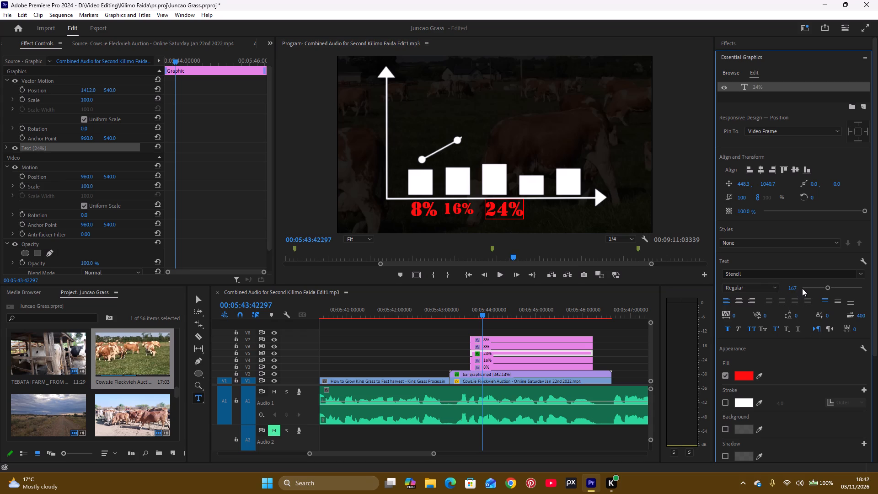
double_click(505, 214)
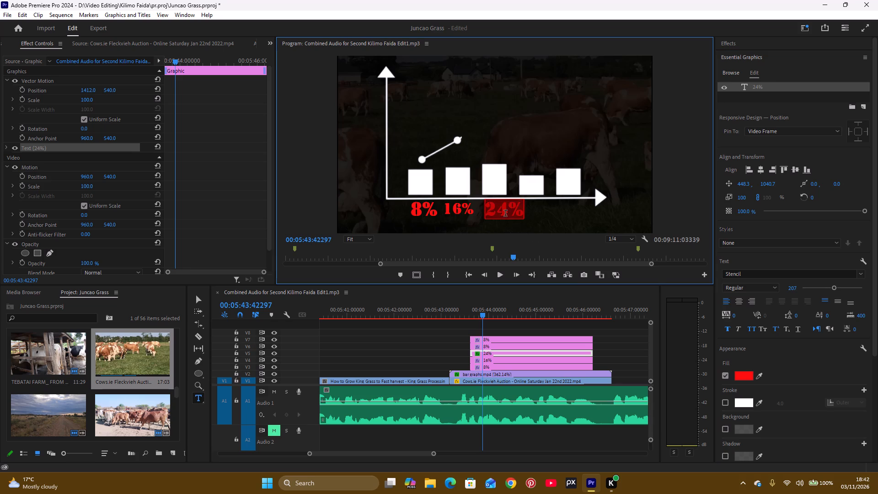
click(796, 289)
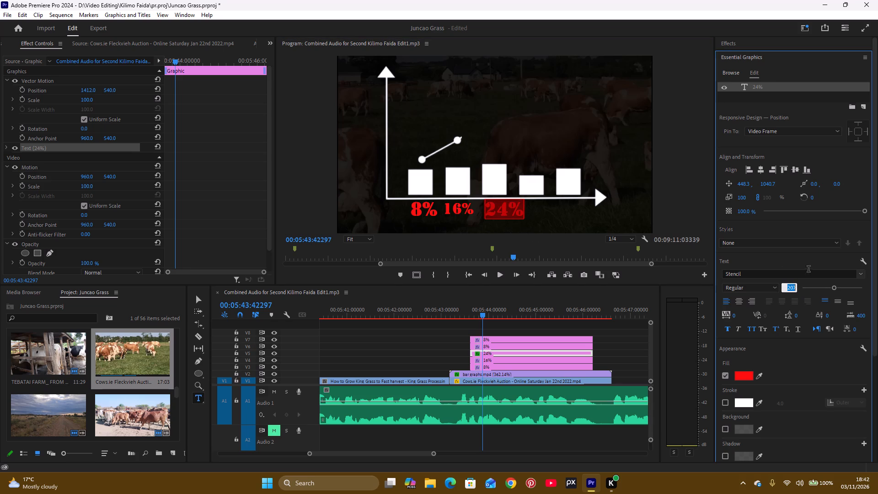
key(1)
key(6)
key(7)
key(Return)
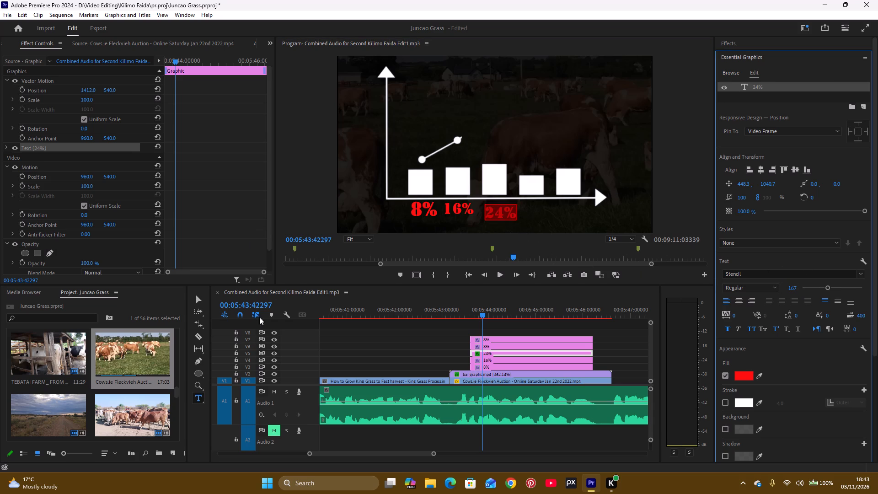
Move the "24%" text up to about 448, 1018 so it lines up with the "16%" label.
click(199, 300)
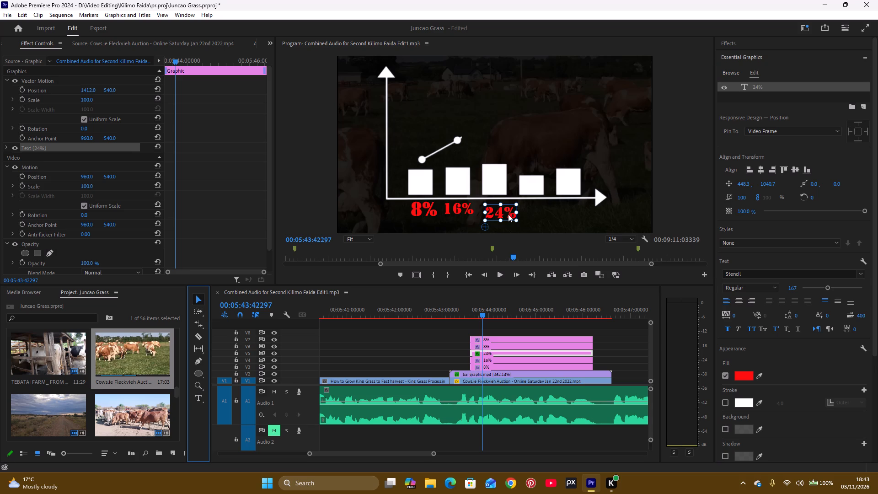
click(507, 214)
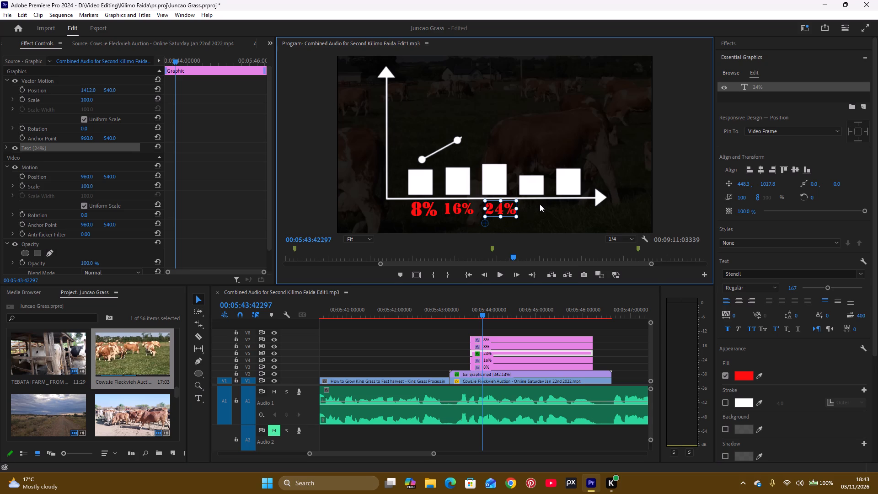
click(534, 201)
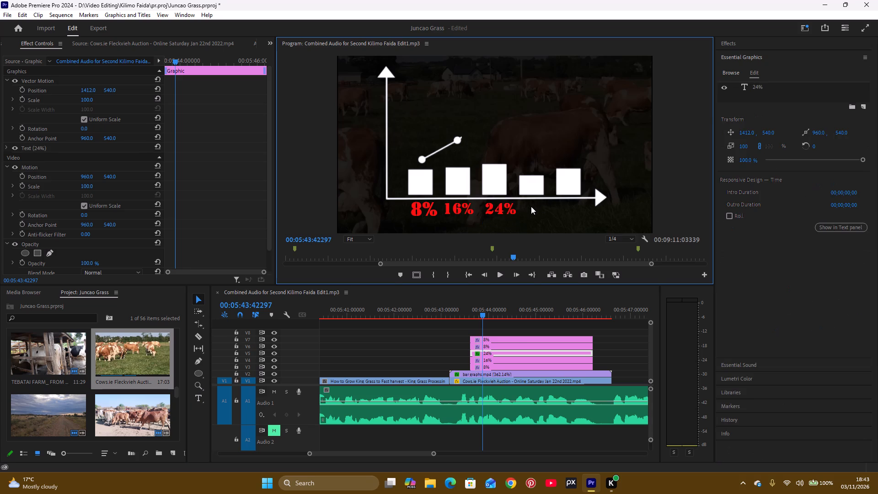
Move the "8%" graphic on V6 horizontally to about 1648, 540 so its text sits under the fourth bar.
click(518, 346)
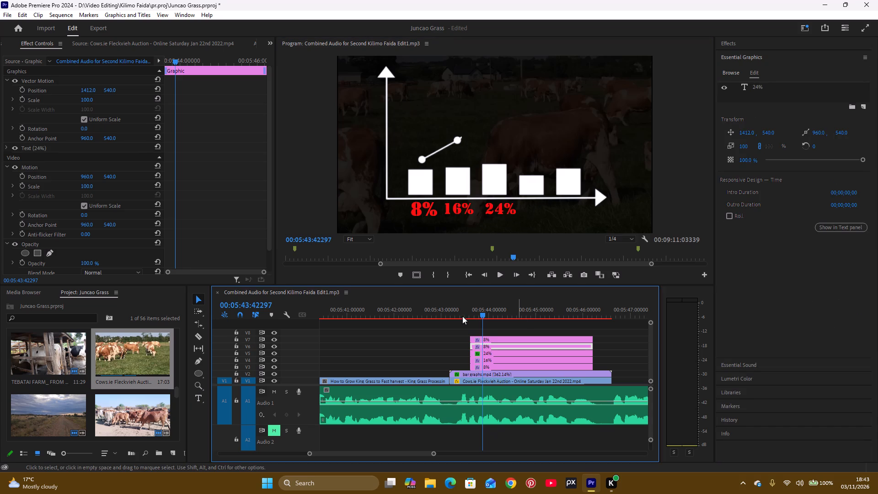
drag(747, 132, 823, 129)
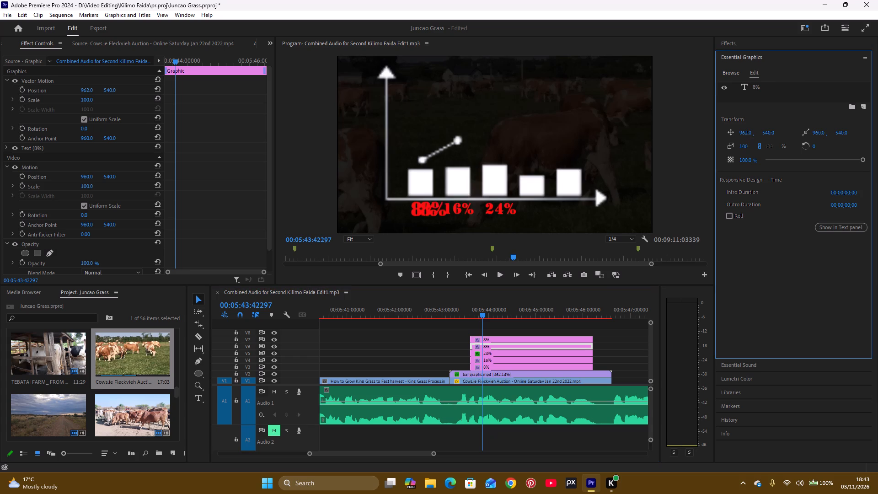
drag(823, 129, 780, 131)
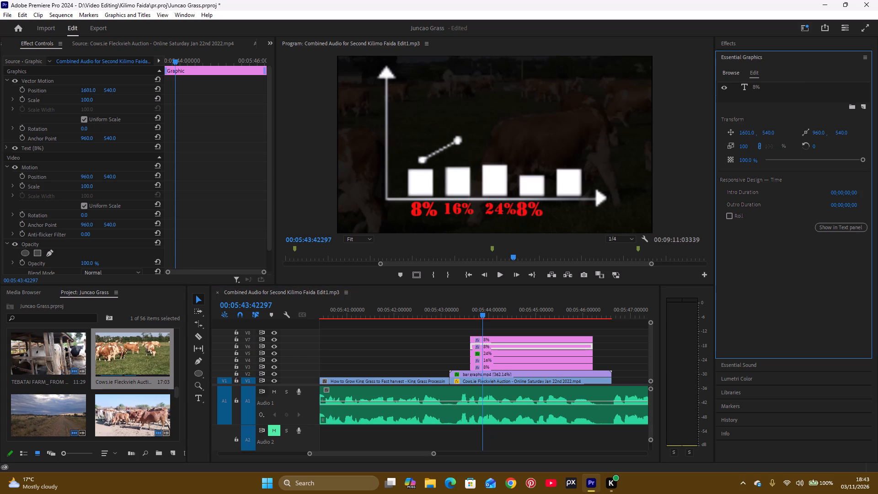
drag(780, 131, 800, 131)
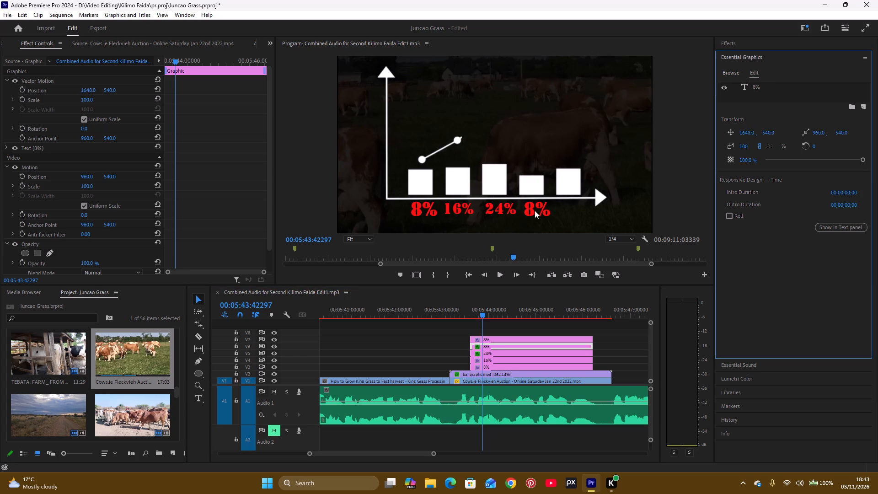
Change the text under the fourth bar to "32%" and set the font size of all its characters to 167.
double_click(535, 209)
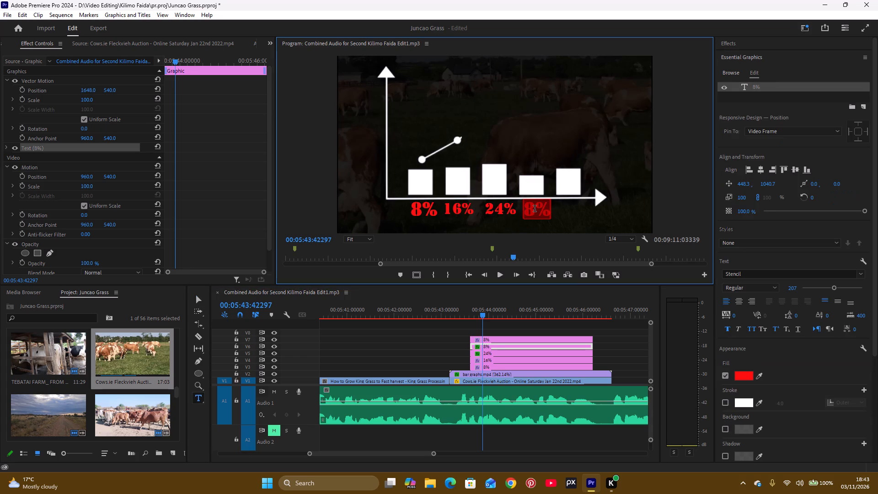
key(3)
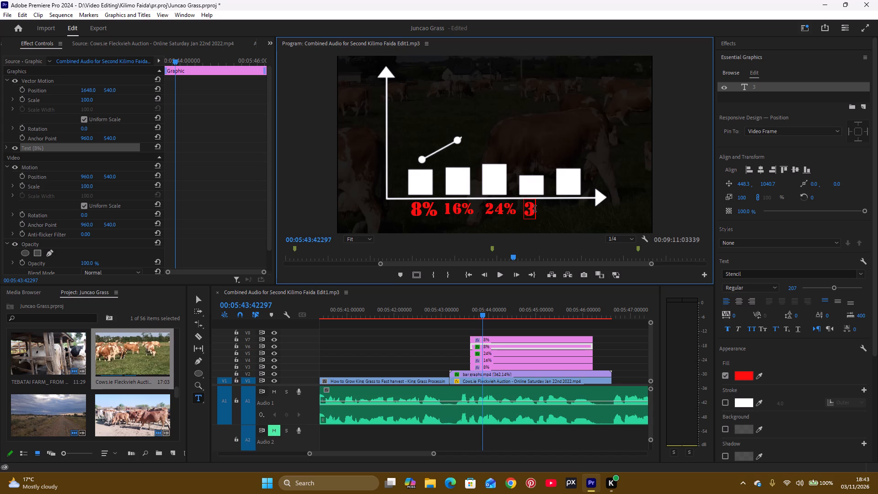
key(2)
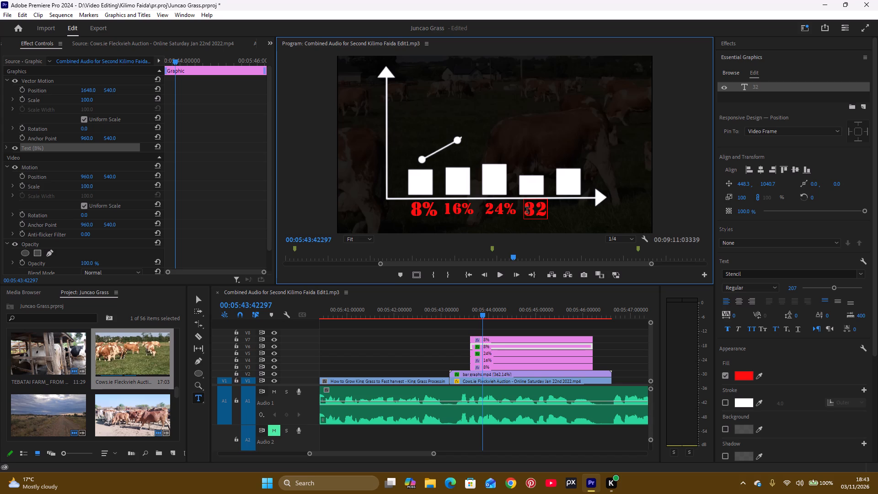
key(shift+percent)
click(529, 207)
key(ctrl+a)
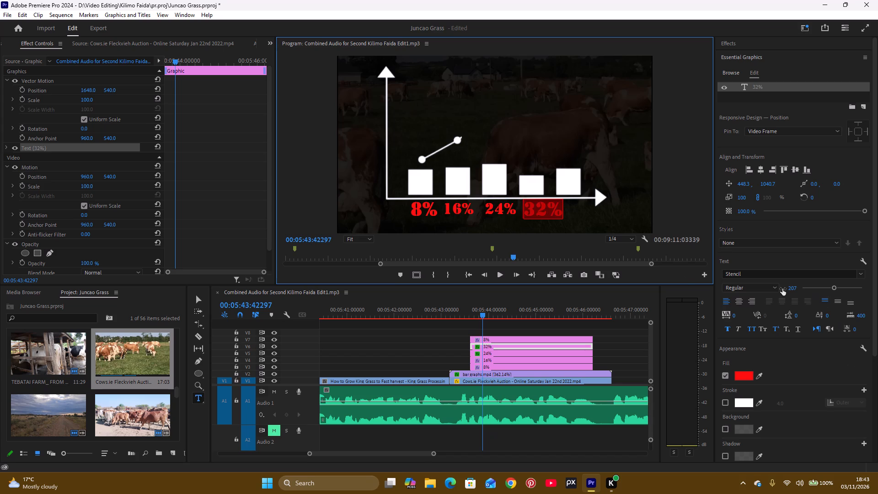
click(791, 289)
key(1)
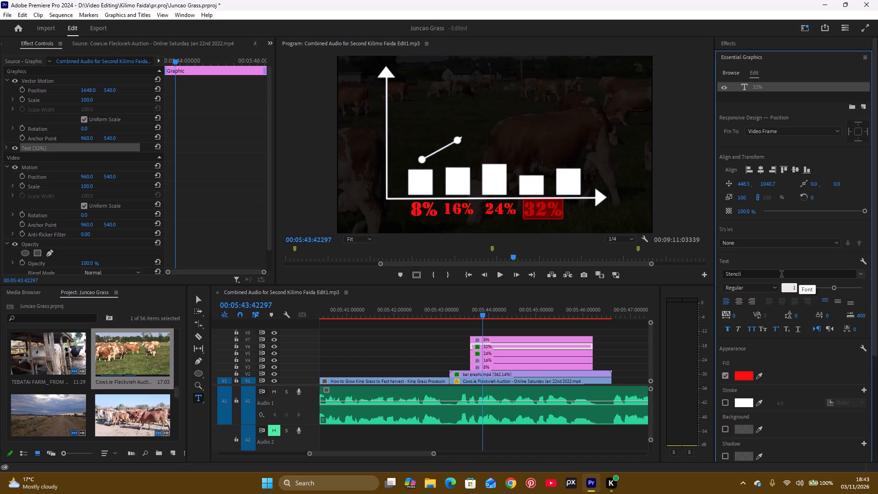
key(6)
key(7)
key(Return)
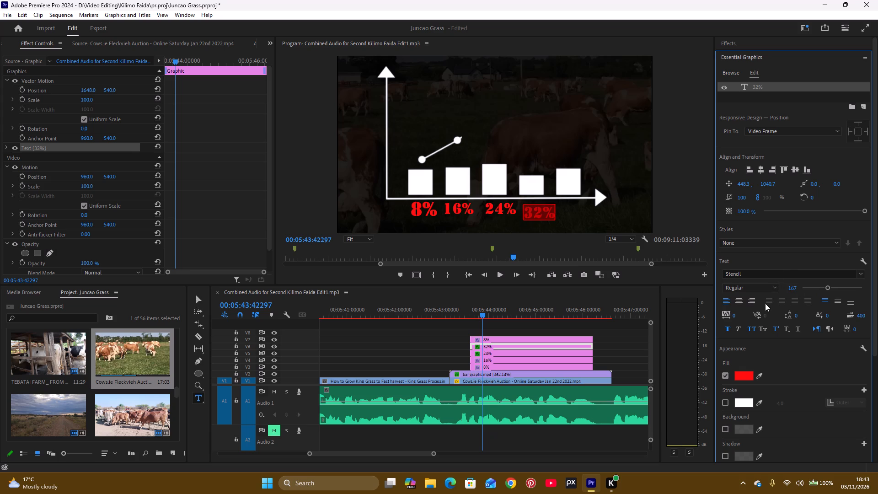
Move the "32%" text to about 429, 1018, in line with the "24%" label and centred under the fourth bar.
click(198, 300)
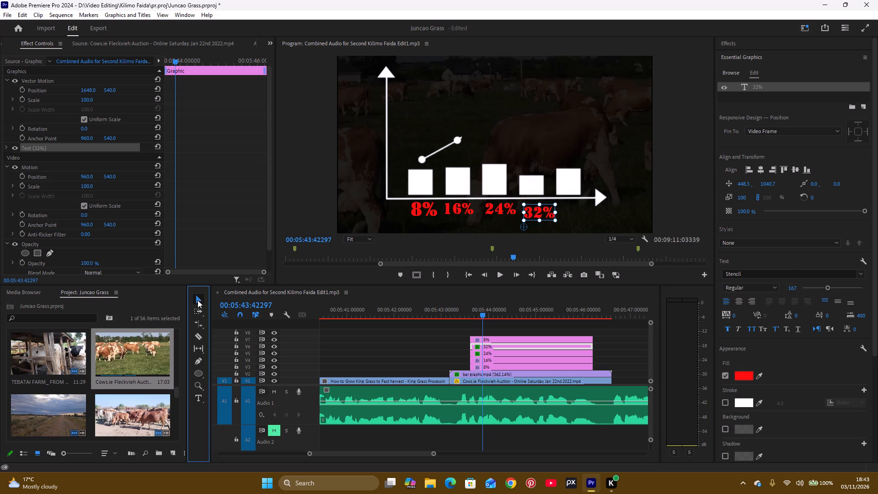
click(535, 209)
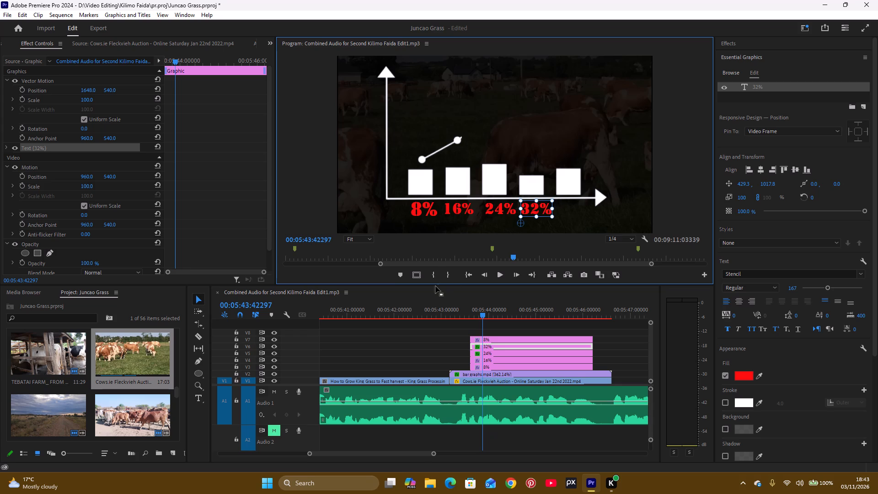
click(417, 272)
click(417, 272)
Move the "8%" graphic on V7 horizontally to position 1849, 540 so its text sits under the fifth bar.
click(542, 339)
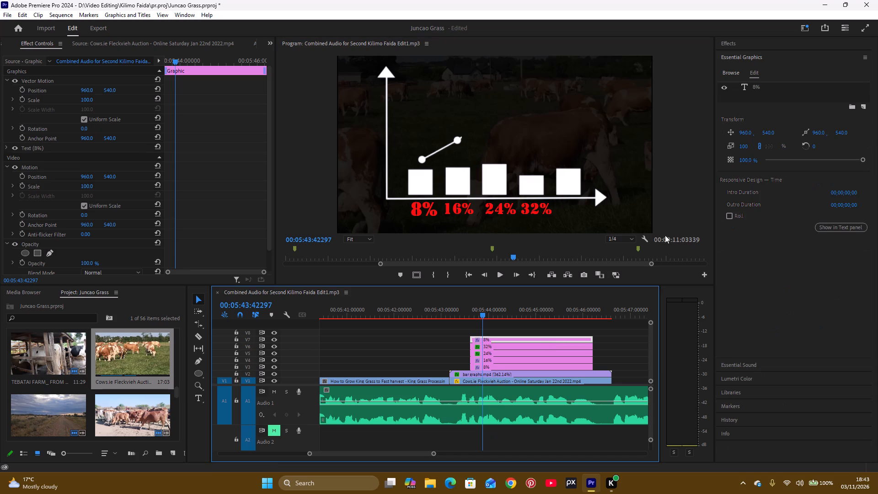
drag(744, 132, 844, 130)
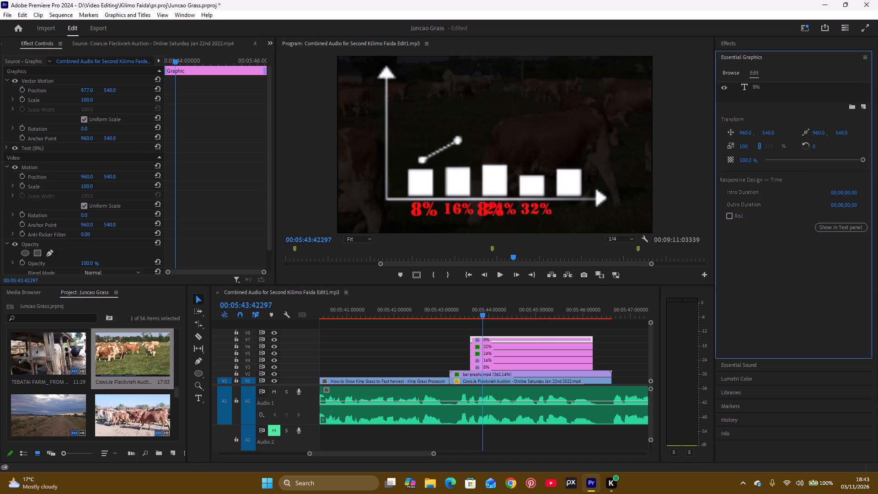
drag(844, 130, 751, 131)
Change the text under the fifth bar to "40%" and set the font size of all its characters to 167.
double_click(567, 204)
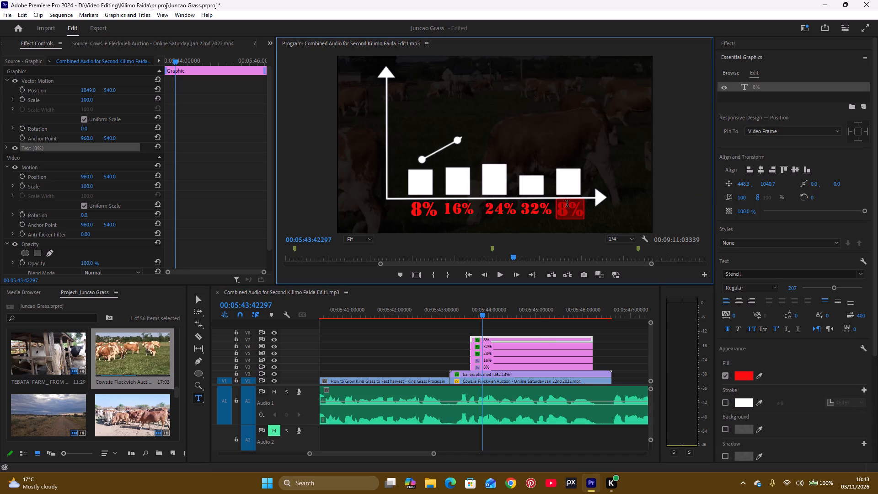
text(40)
key(shift+percent)
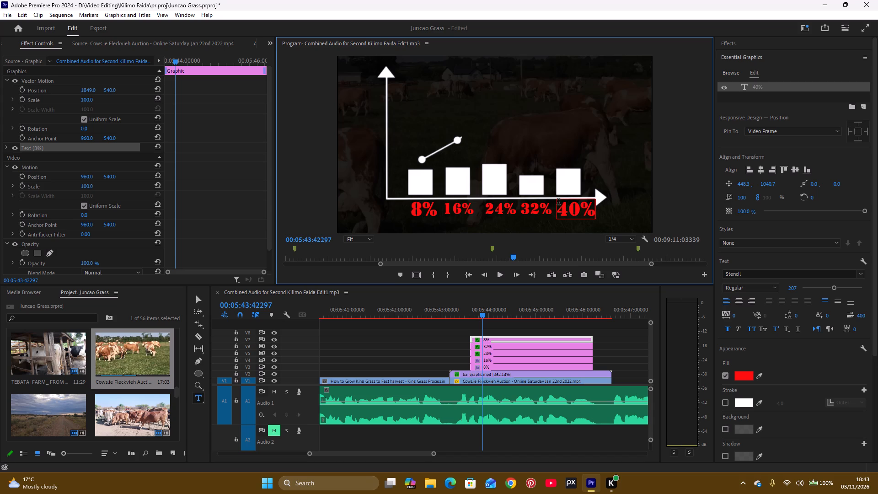
key(ctrl+a)
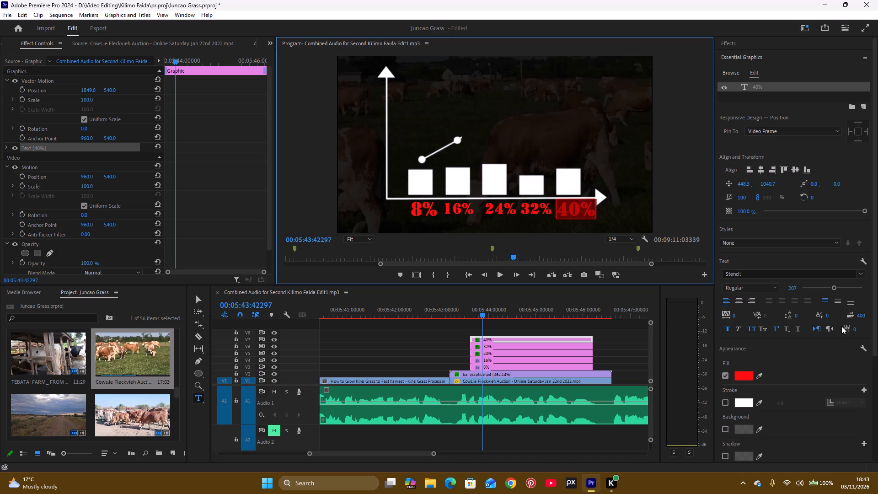
click(796, 288)
key(1)
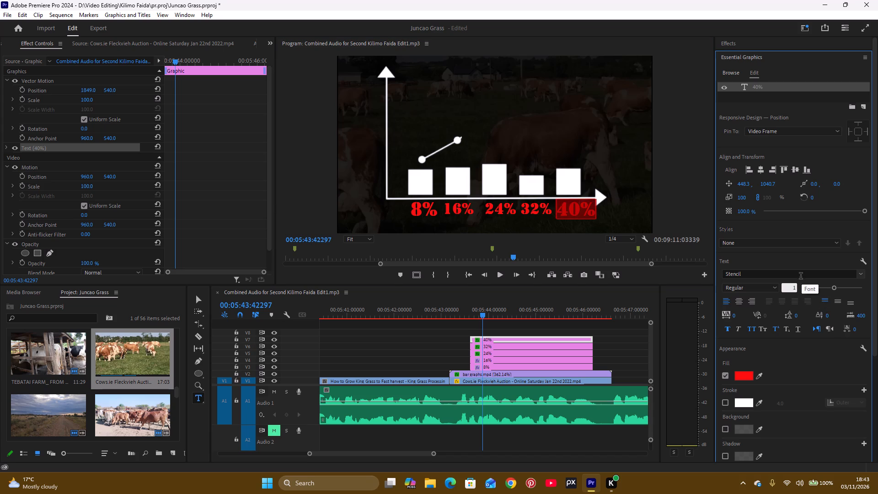
key(6)
key(7)
key(Return)
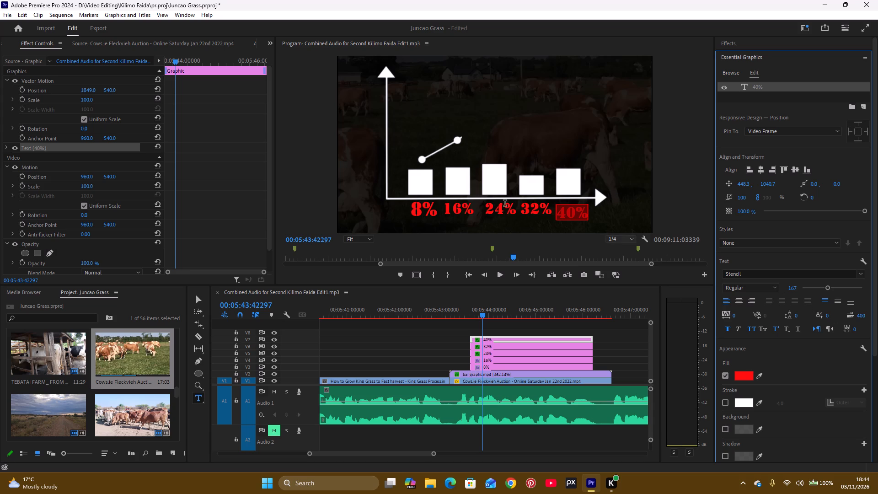
Move the "40%" text to about 454, 1019, just under the fifth bar and level with the other labels.
key(v)
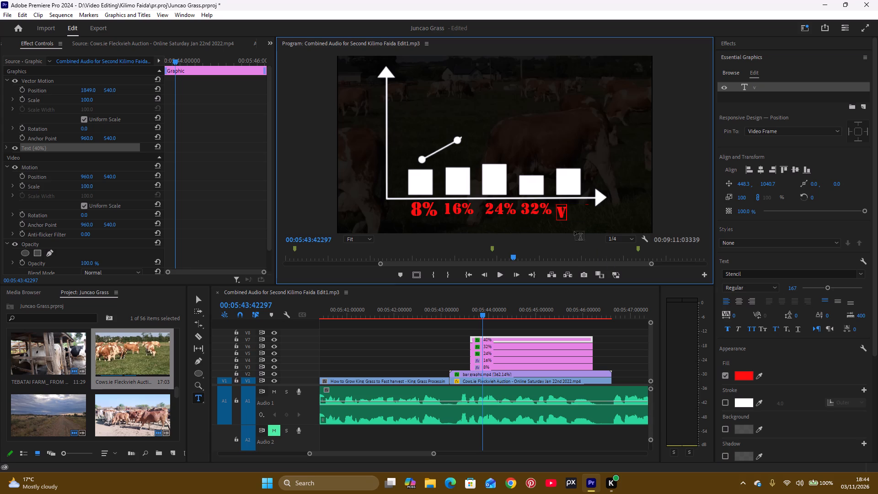
key(ctrl+z)
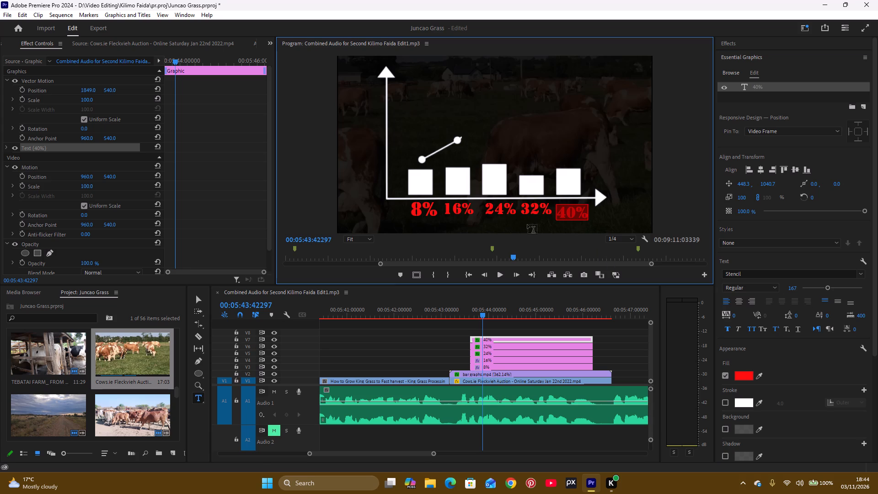
click(195, 299)
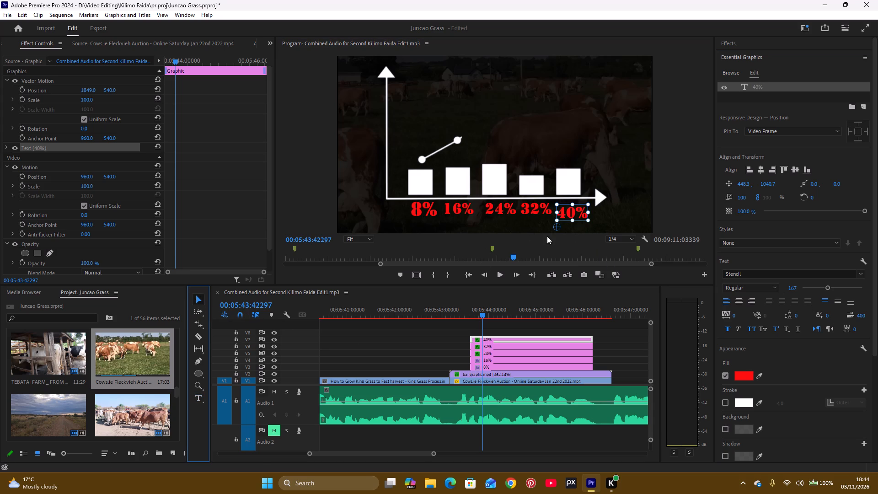
click(567, 212)
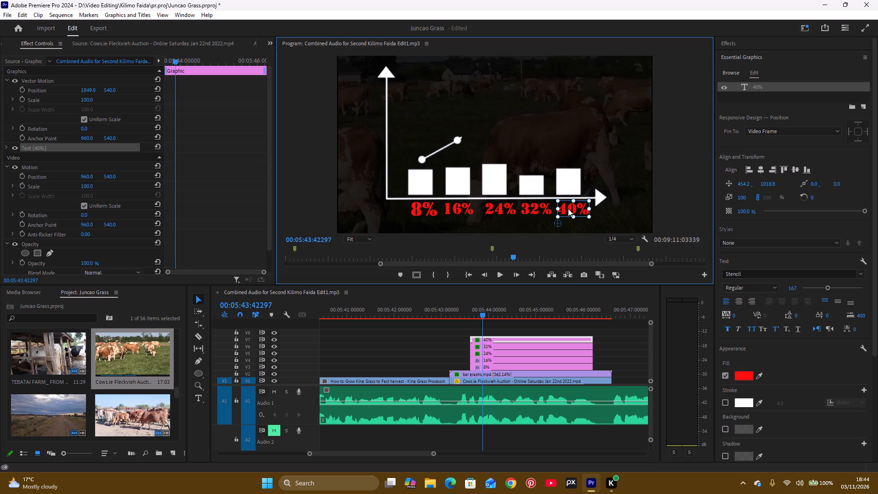
Set the font size of the "8%" text under the first bar to 167, matching the other labels.
double_click(530, 210)
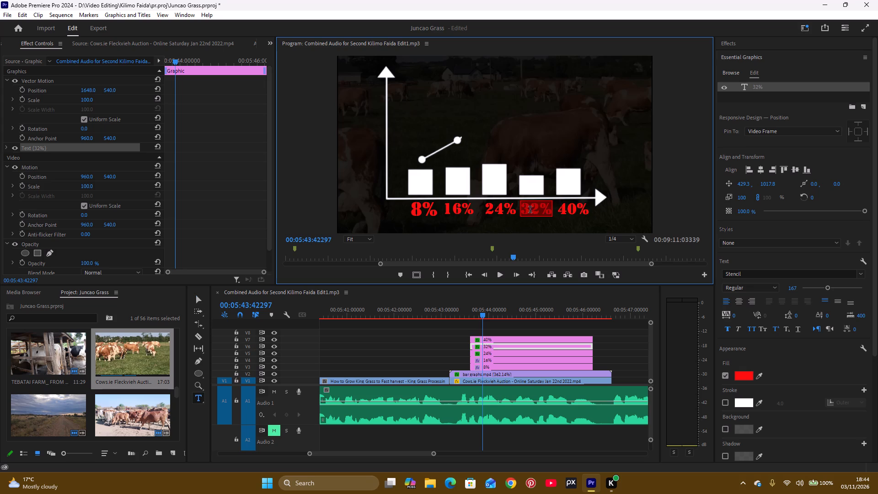
click(455, 209)
double_click(455, 209)
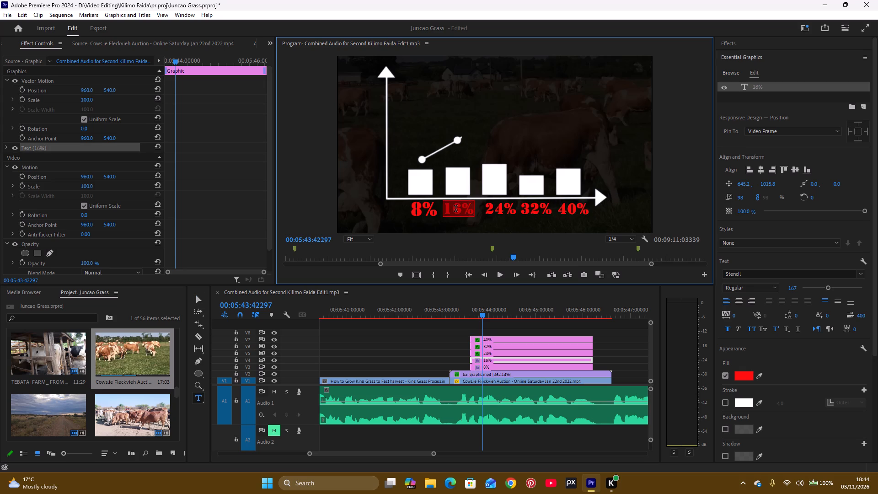
double_click(415, 211)
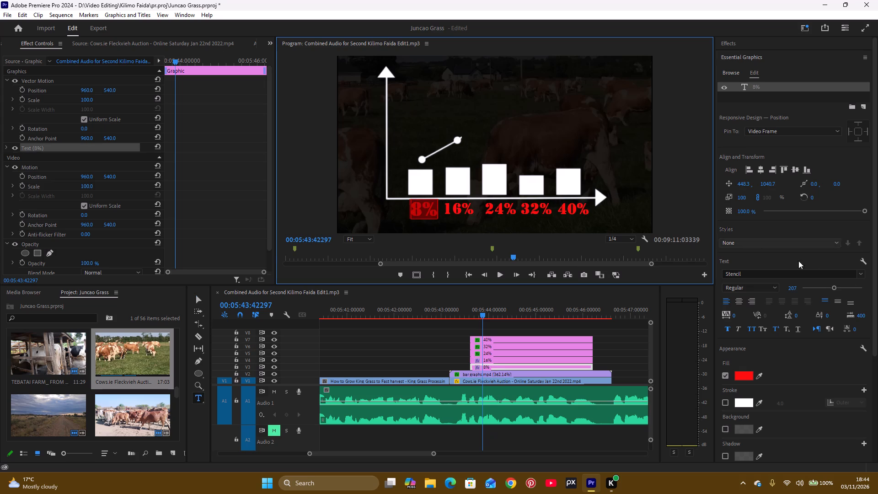
click(796, 286)
key(1)
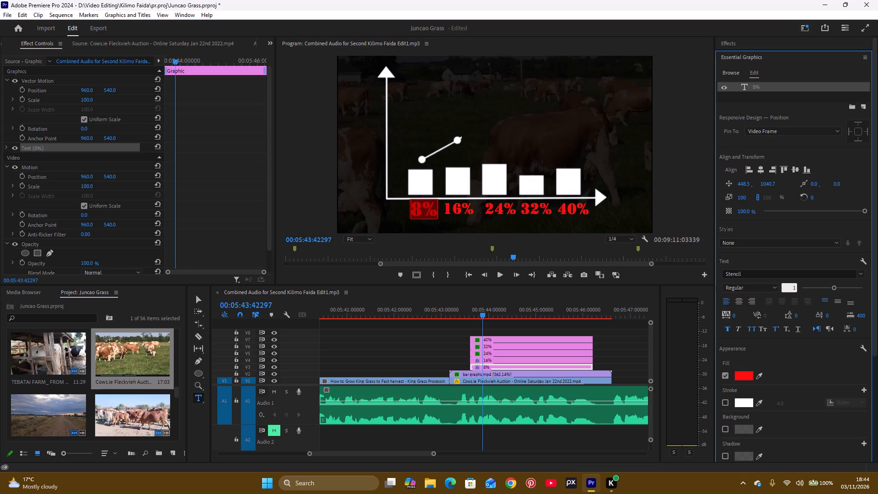
key(6)
key(7)
key(Return)
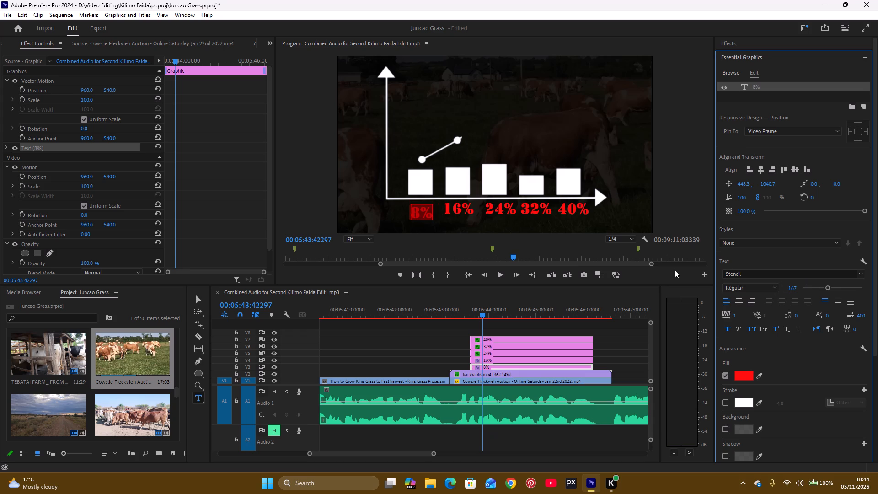
Move the "8%" text to about 448, 1016, level with the "16%" label under the first bar.
click(200, 303)
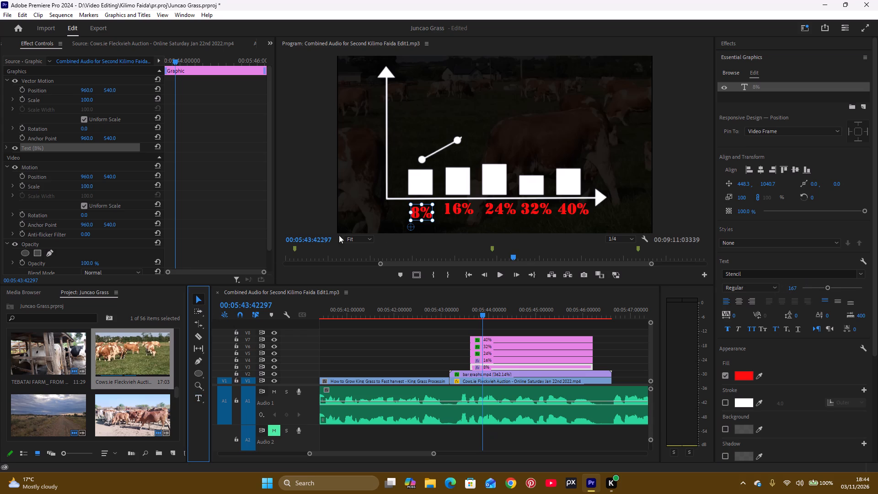
drag(420, 211, 421, 209)
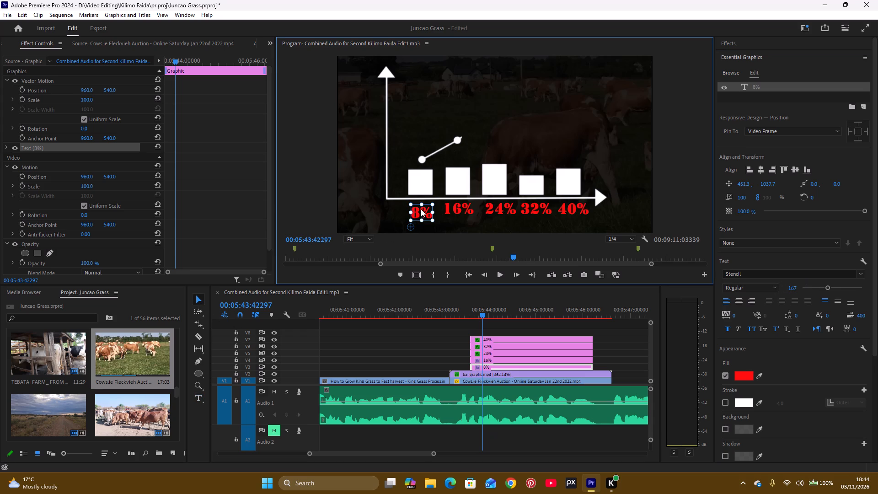
drag(421, 209, 420, 207)
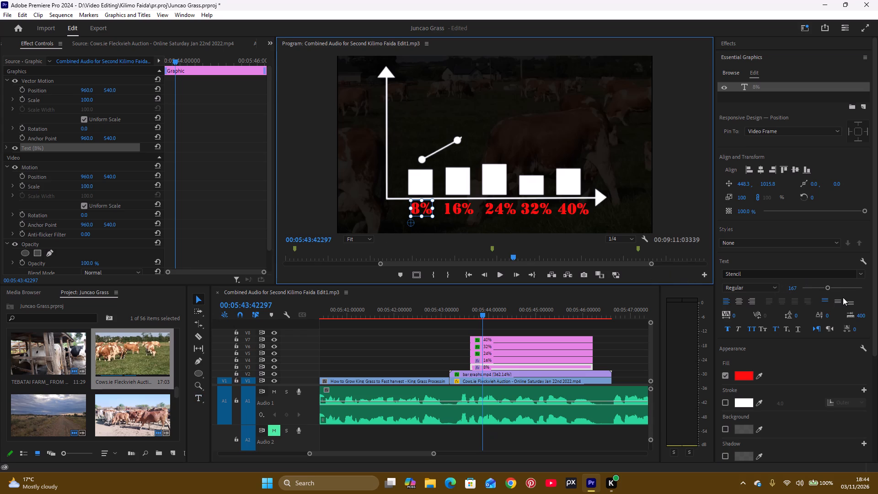
Change the fill colour of the "16%" text to the muted red CB6161.
double_click(456, 207)
click(735, 374)
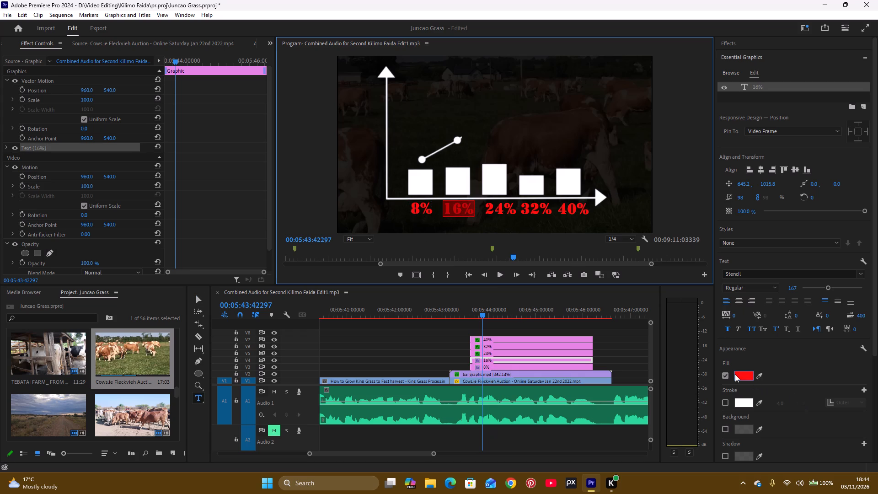
click(389, 277)
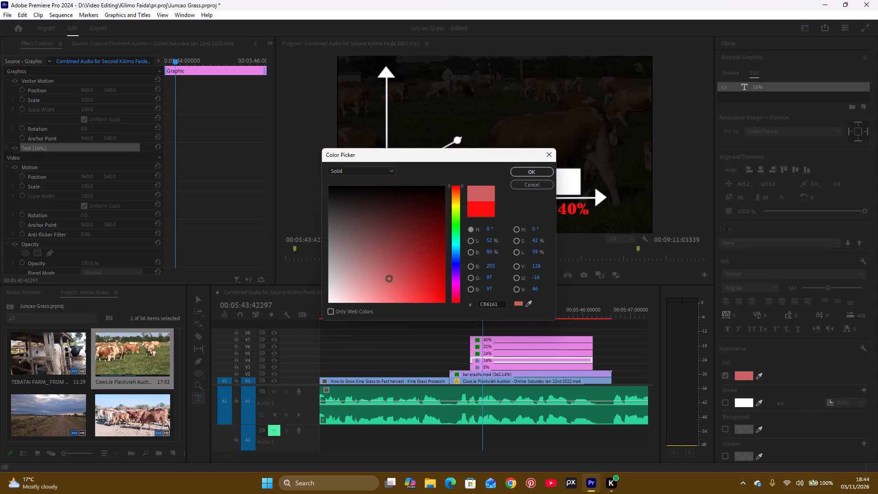
click(520, 173)
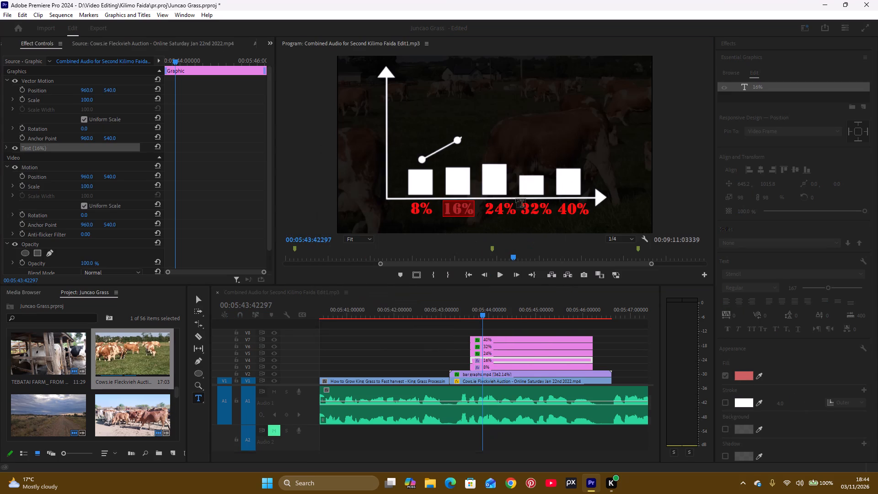
Change the fill colour of the "24%" text to the light green 6CF079.
click(494, 213)
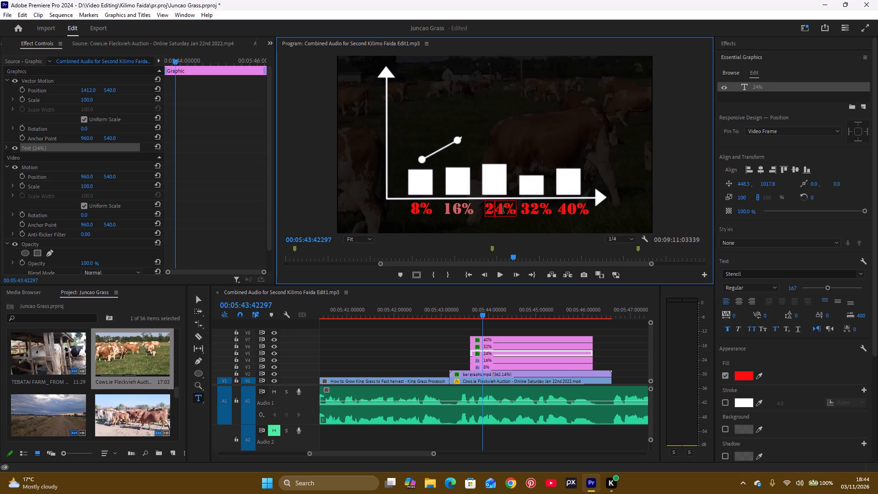
double_click(503, 210)
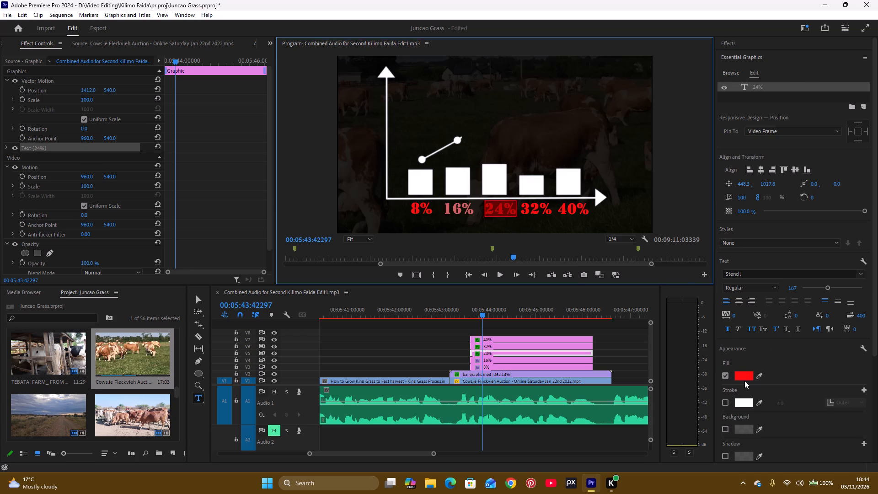
click(739, 371)
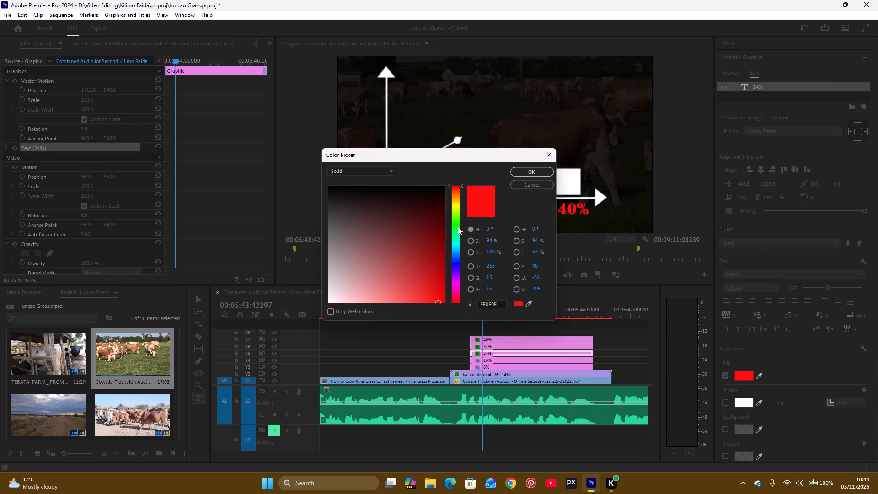
click(458, 226)
drag(435, 262, 416, 272)
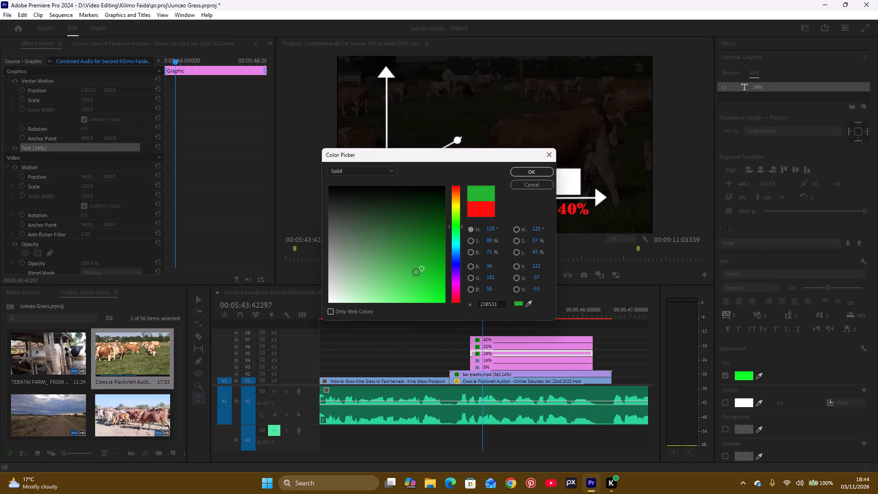
drag(416, 272, 395, 295)
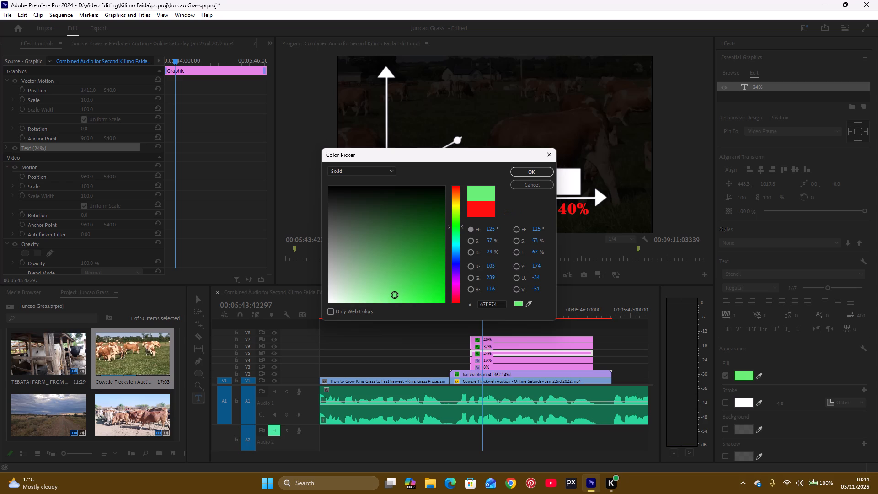
drag(395, 295, 392, 295)
click(525, 170)
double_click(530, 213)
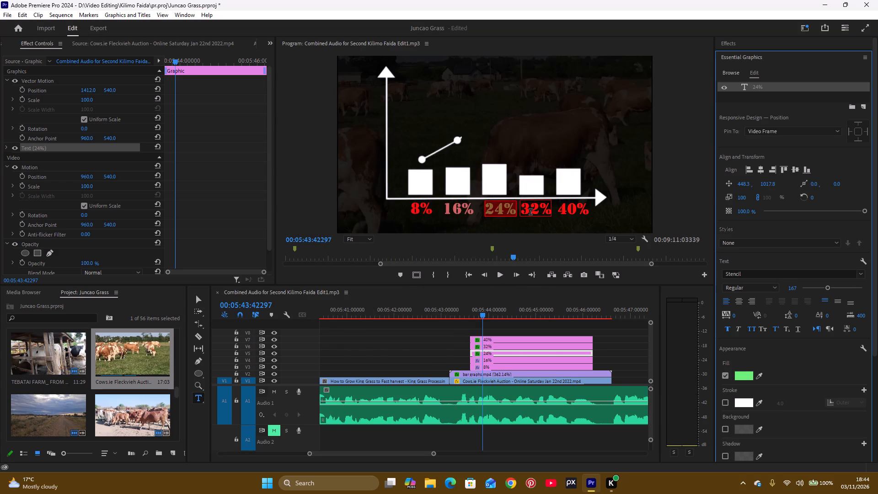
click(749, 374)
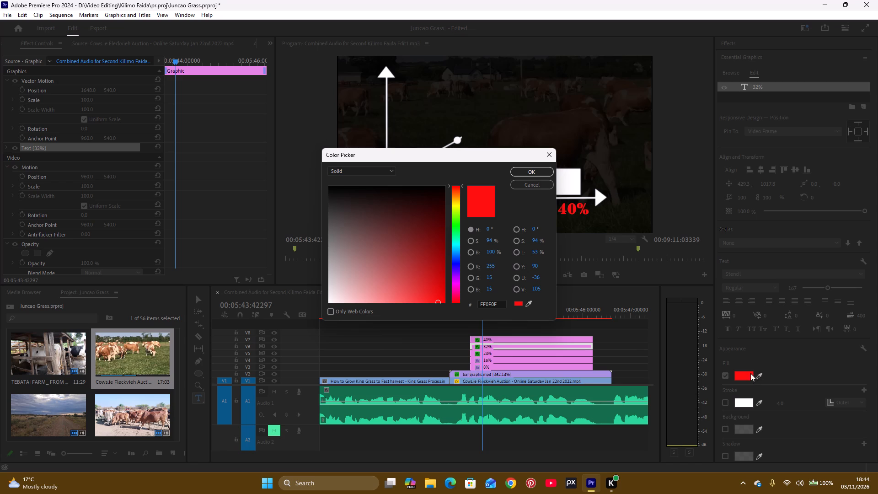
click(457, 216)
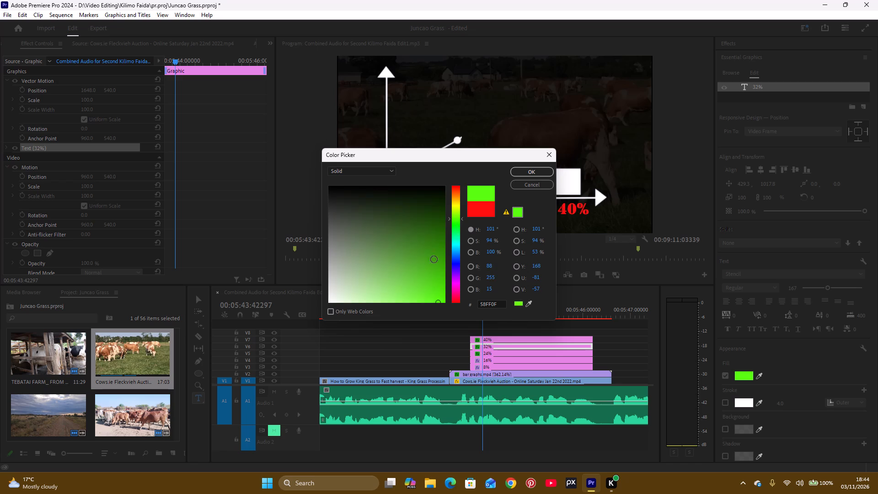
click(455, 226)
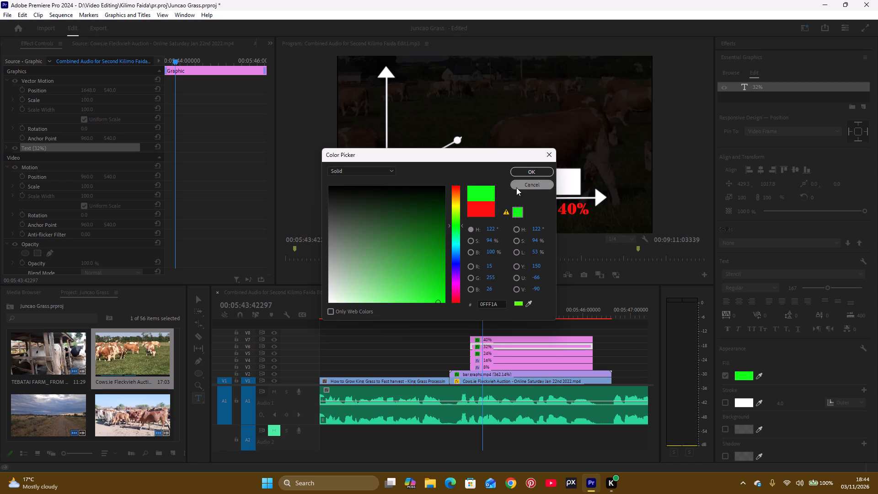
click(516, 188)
Sample the "24%" label's green as the fill of the "32%" text and darken it to 42B84D.
click(757, 379)
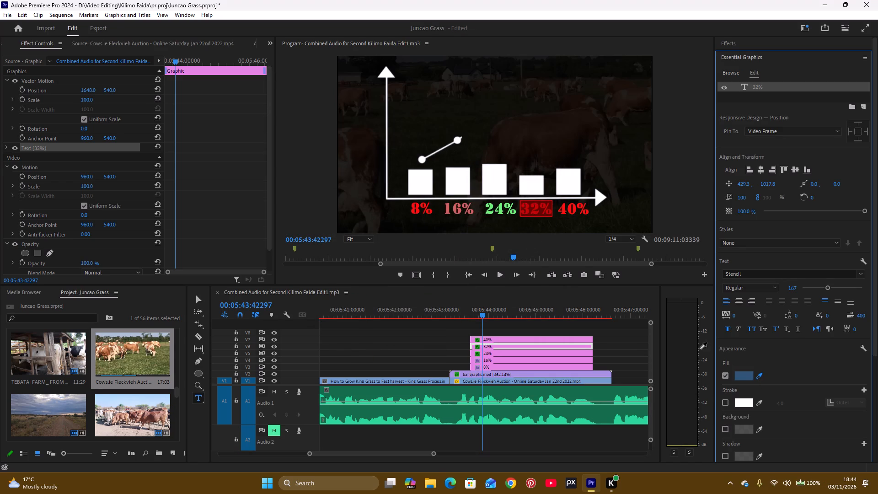
click(500, 212)
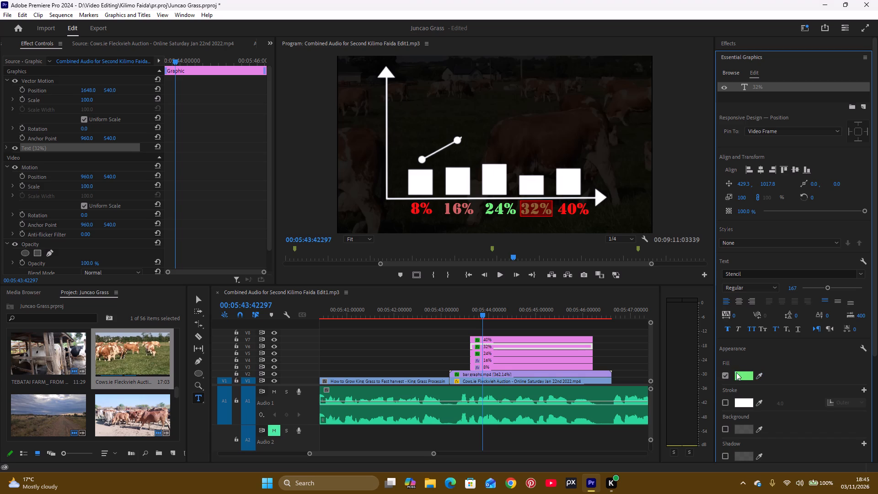
click(740, 377)
drag(396, 288, 399, 285)
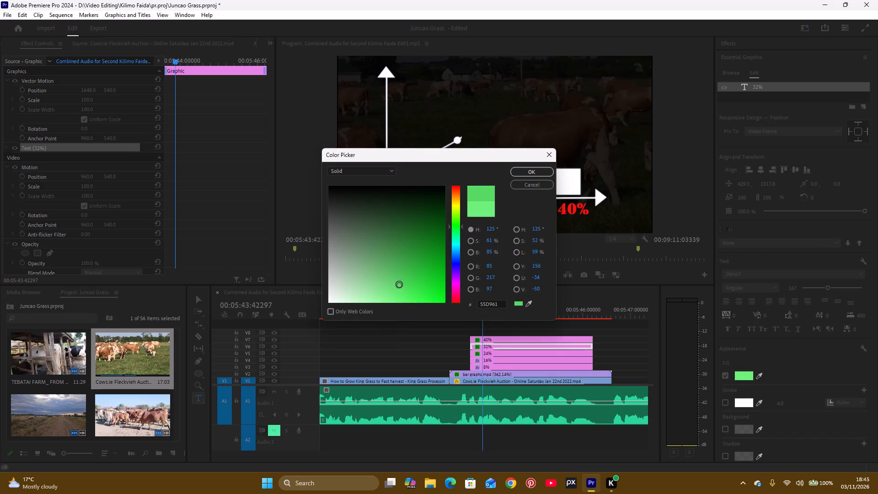
drag(399, 285, 403, 270)
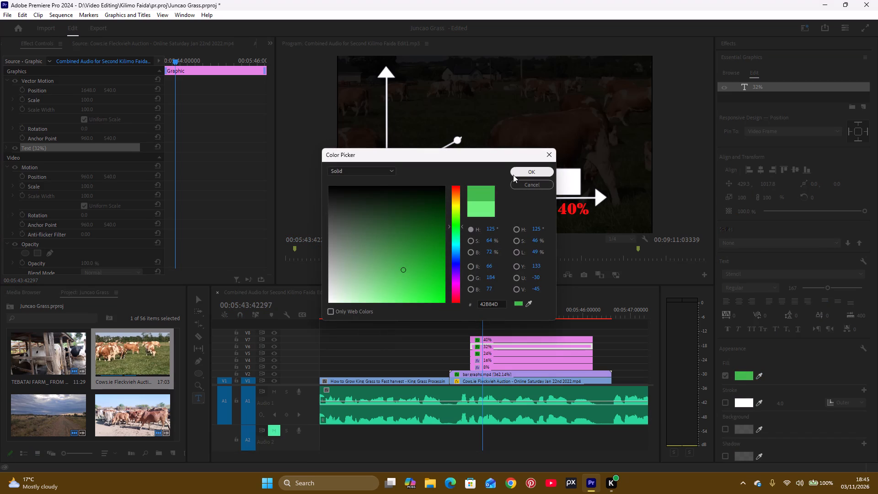
click(519, 172)
Sample the "32%" label's green as the fill of the "40%" text and change it to the bright green 00FF1A.
click(565, 207)
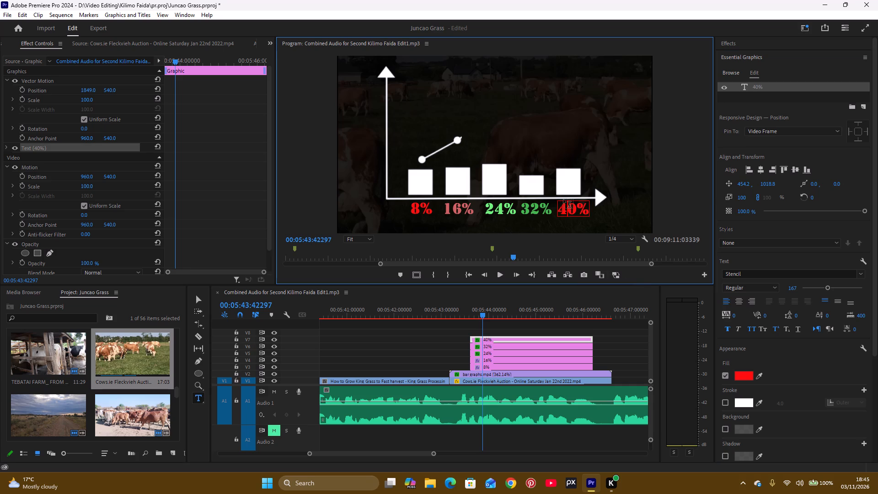
click(575, 209)
key(ctrl+a)
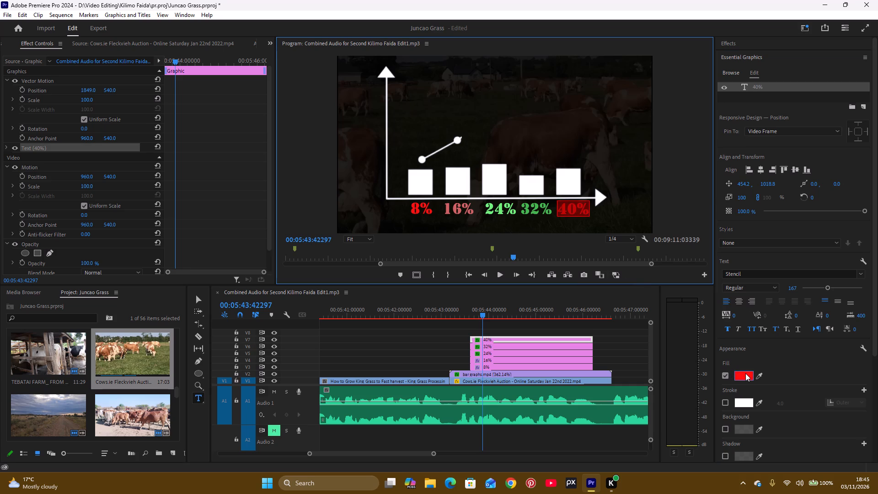
click(758, 374)
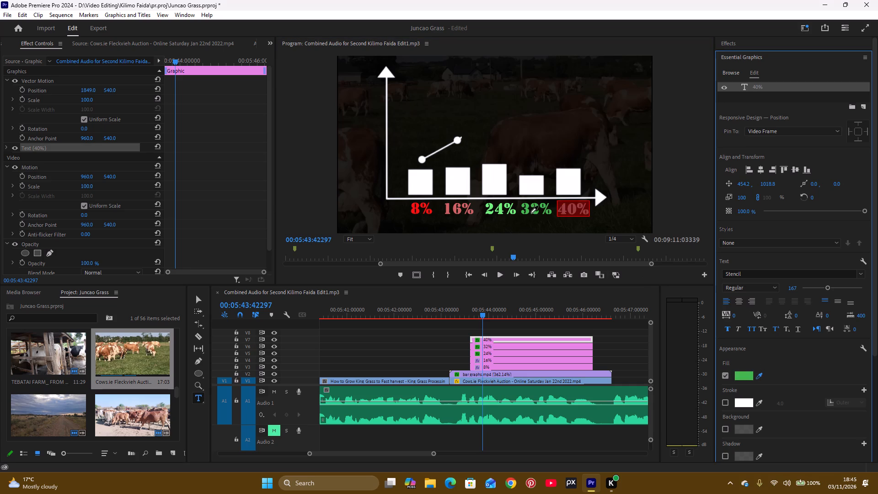
click(535, 208)
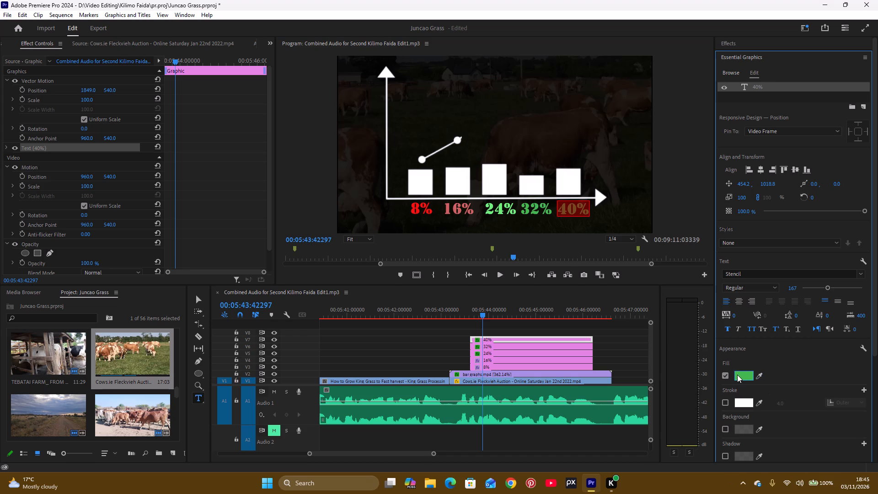
click(739, 374)
drag(399, 264, 435, 237)
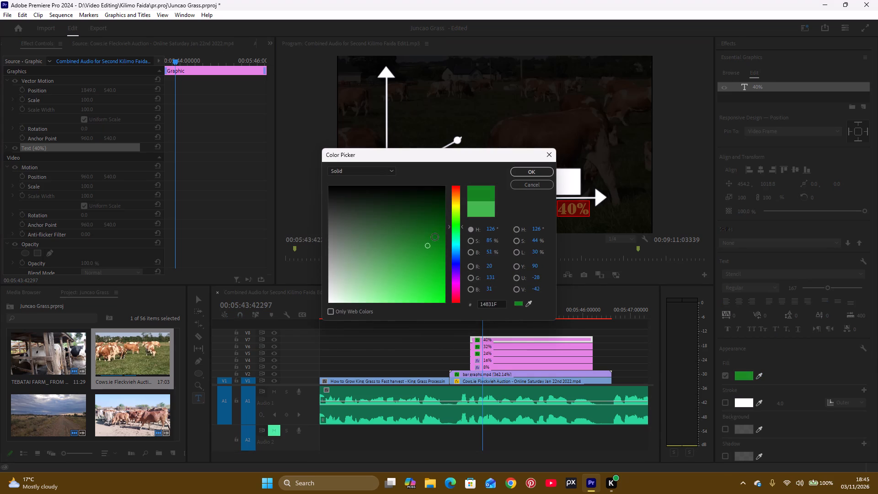
drag(435, 237, 451, 293)
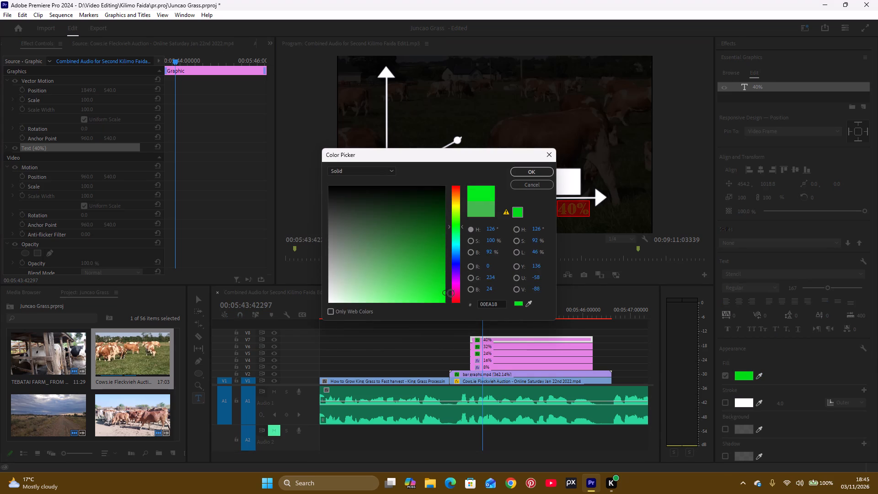
drag(451, 293, 471, 306)
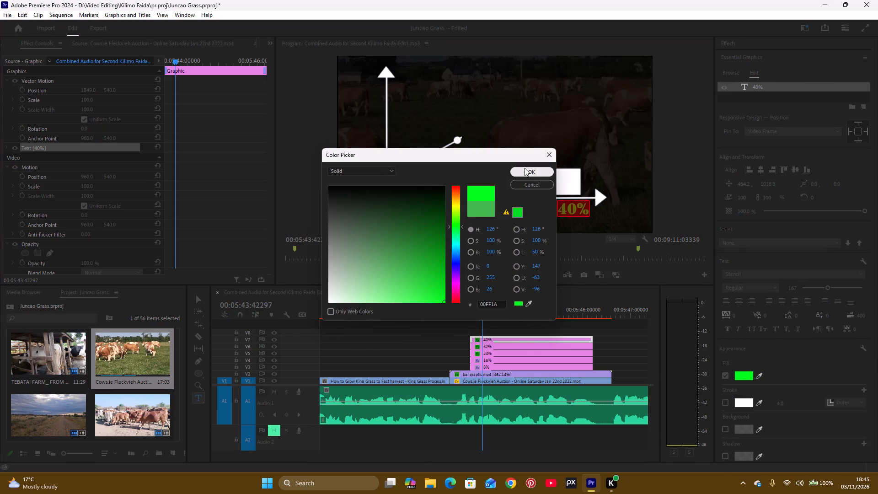
click(525, 168)
Play back the bar graph section to review the recoloured percentage labels over the growing bars.
click(468, 309)
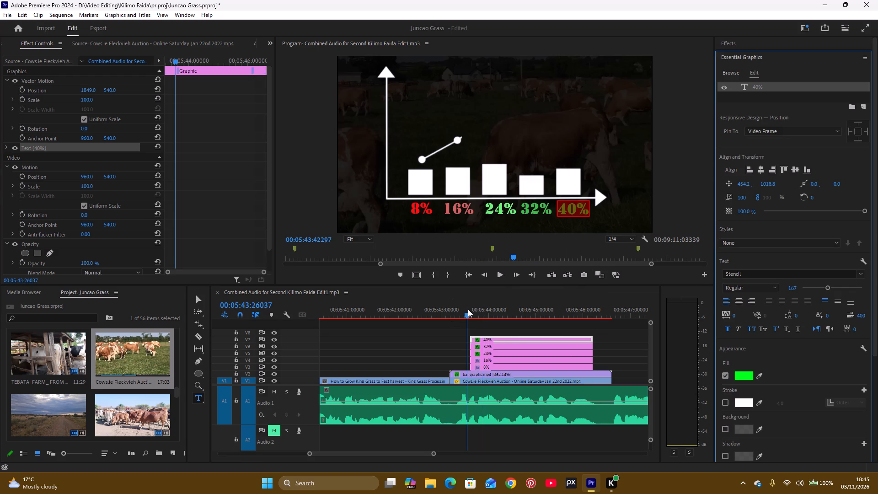
key(space)
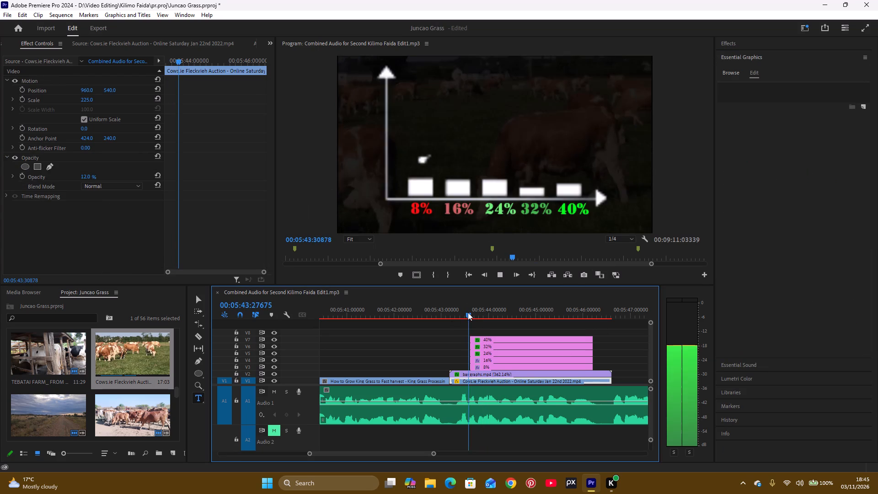
key(space)
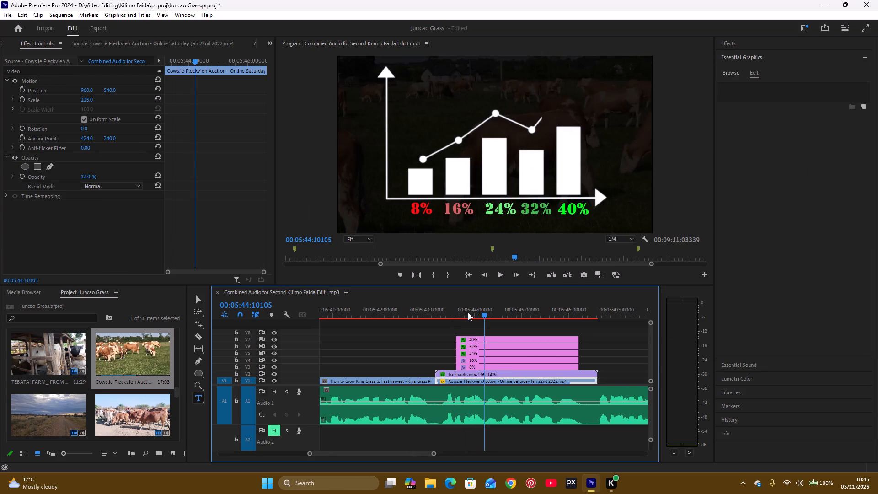
key(space)
key(space)
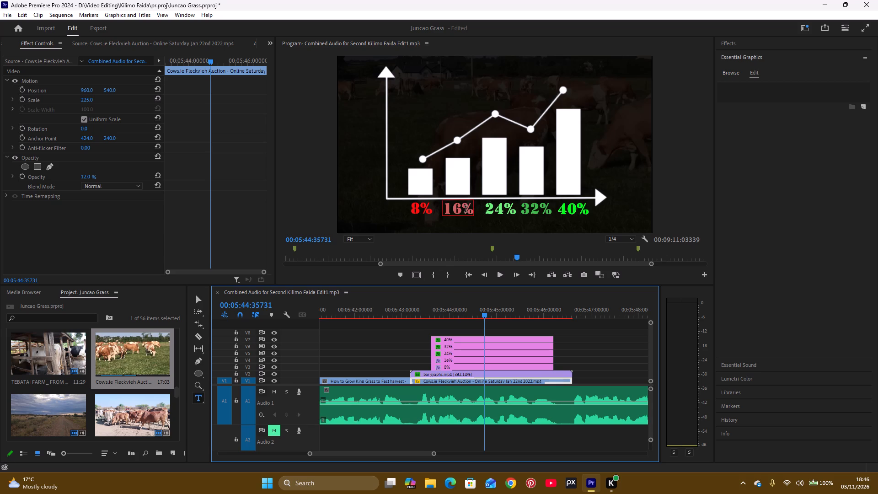
Swap the 24% and 32% labels horizontally, placing 32% at X 1419 under the third bar and 24% at about X 1628 under the fourth.
click(453, 358)
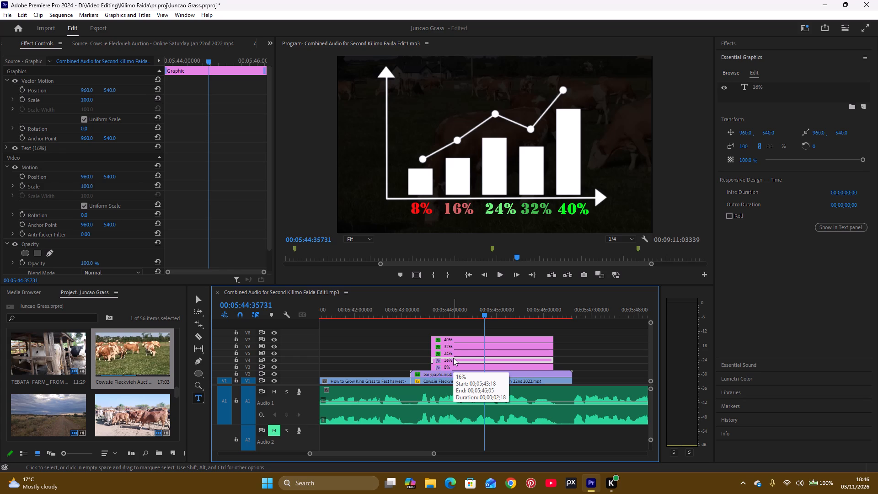
click(468, 352)
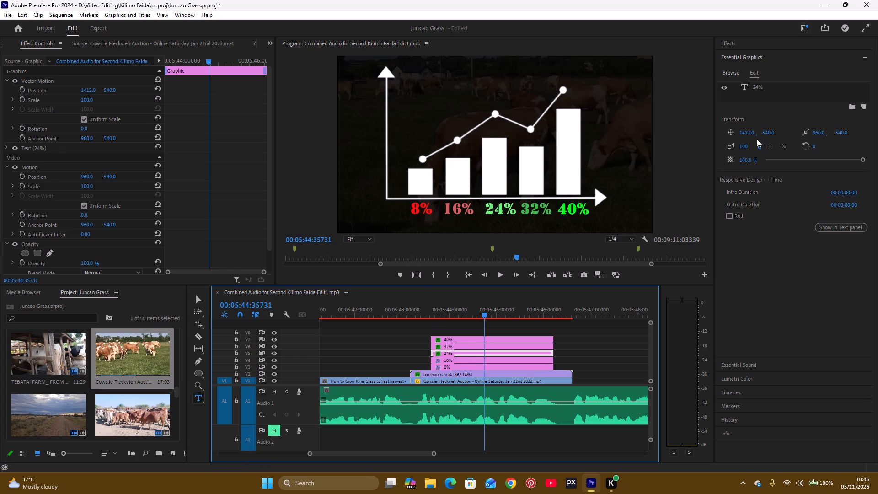
drag(745, 133, 834, 127)
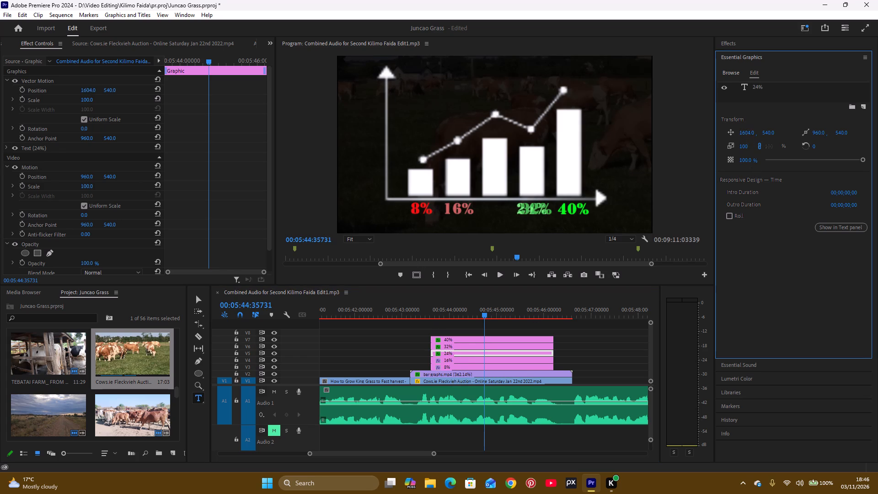
drag(834, 127, 841, 128)
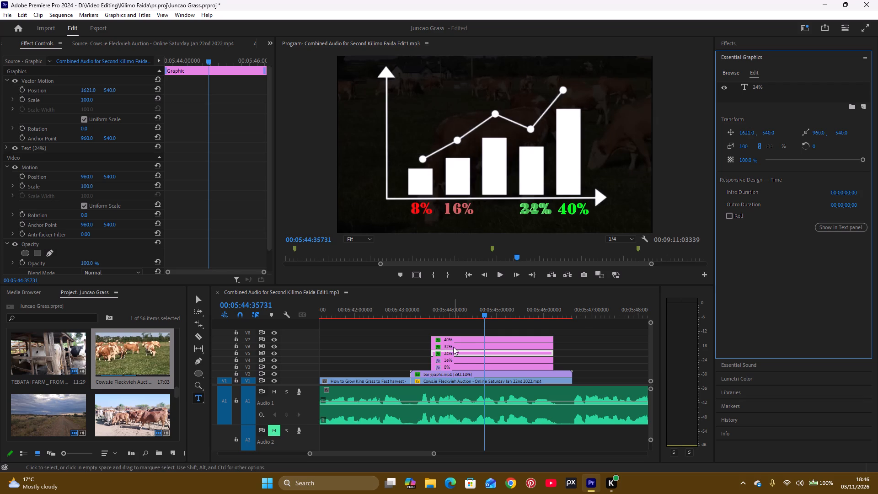
click(453, 347)
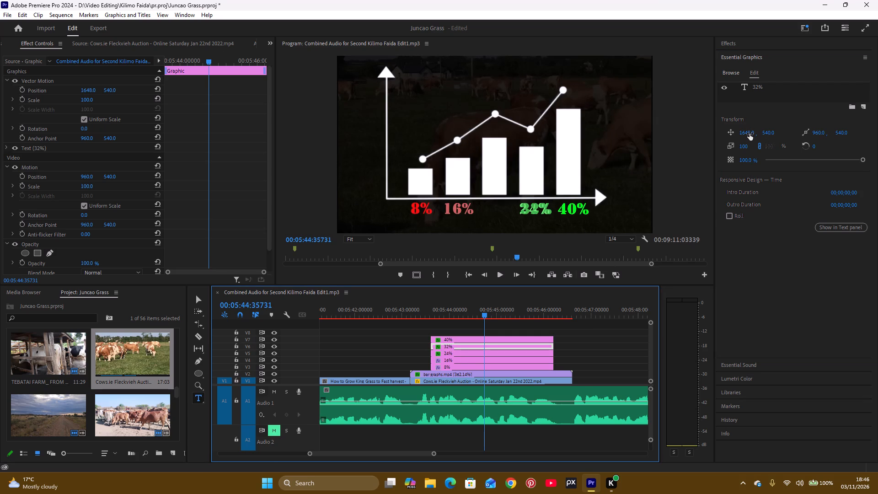
drag(750, 134, 644, 173)
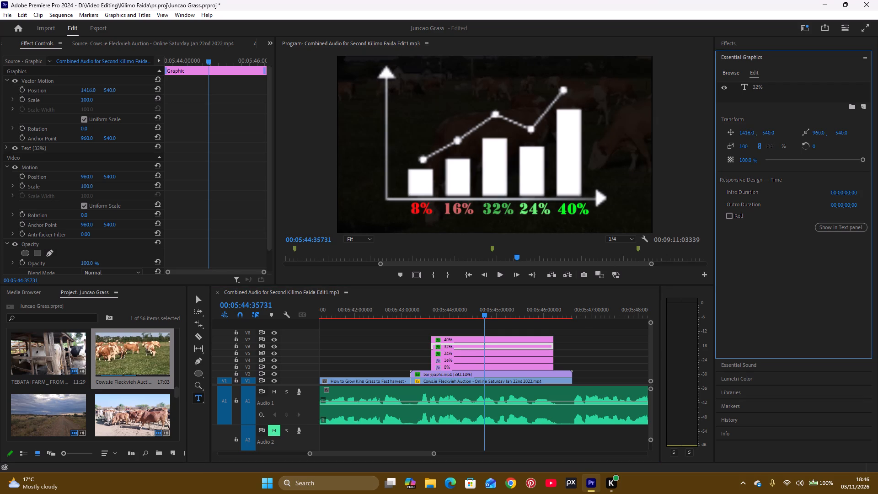
drag(644, 173, 646, 173)
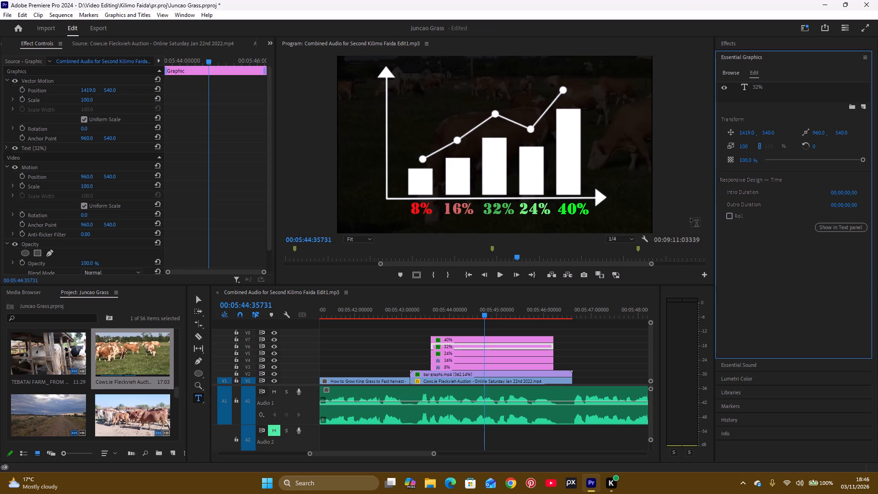
click(511, 355)
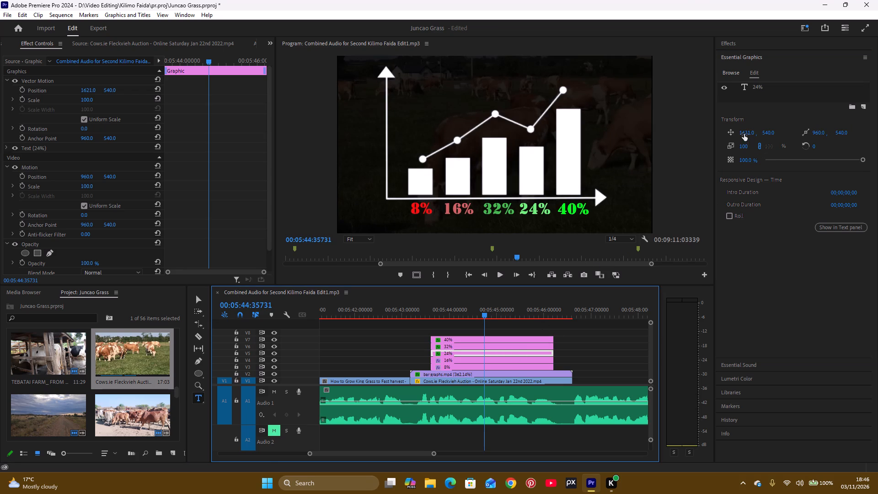
click(744, 133)
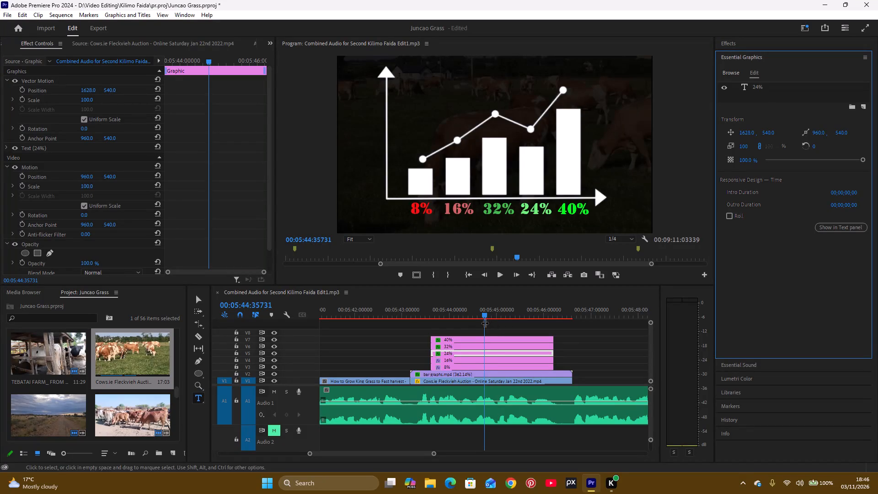
Play back the lead-in from the king grass clip and the bar graph section to check the label order and timing.
click(426, 311)
key(space)
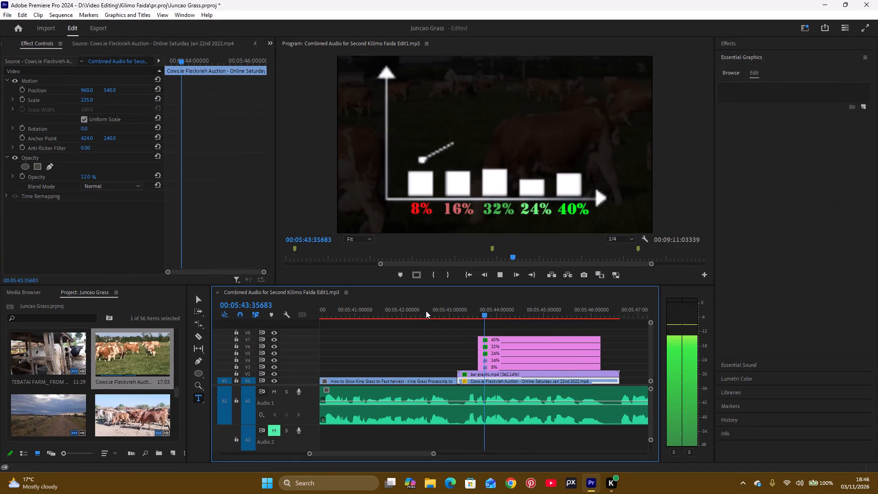
key(space)
key(space)
key(space)
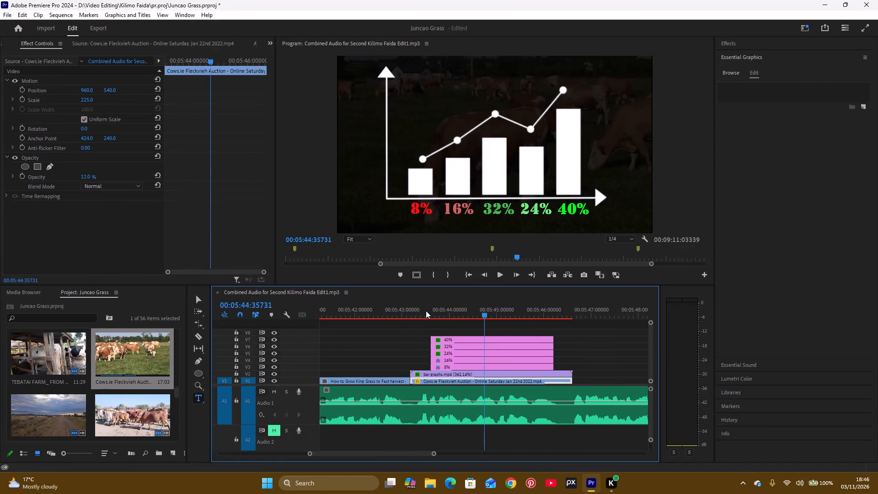
click(370, 315)
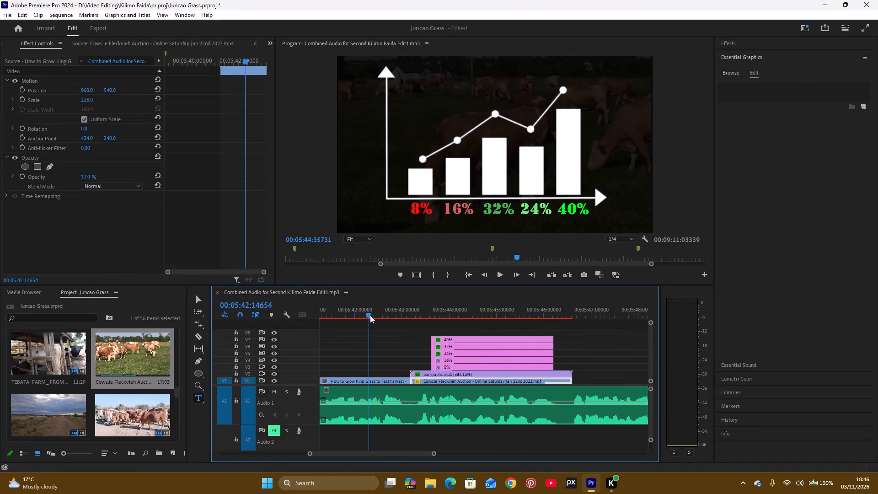
key(space)
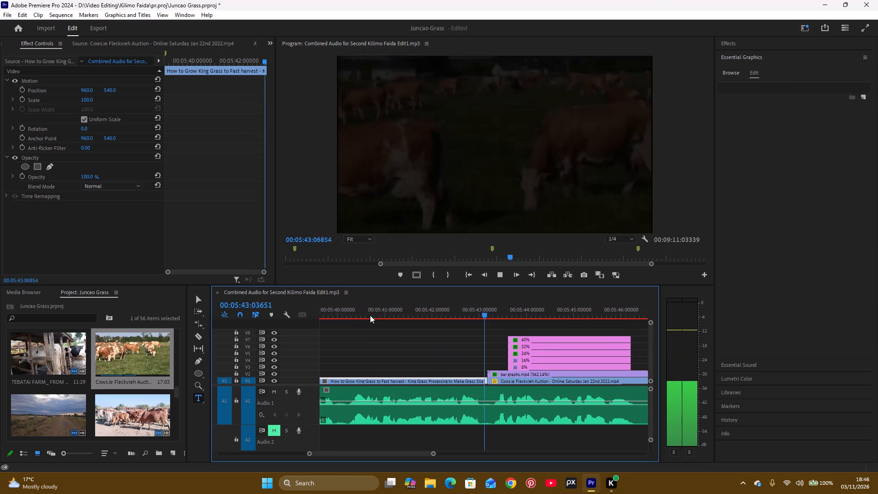
key(space)
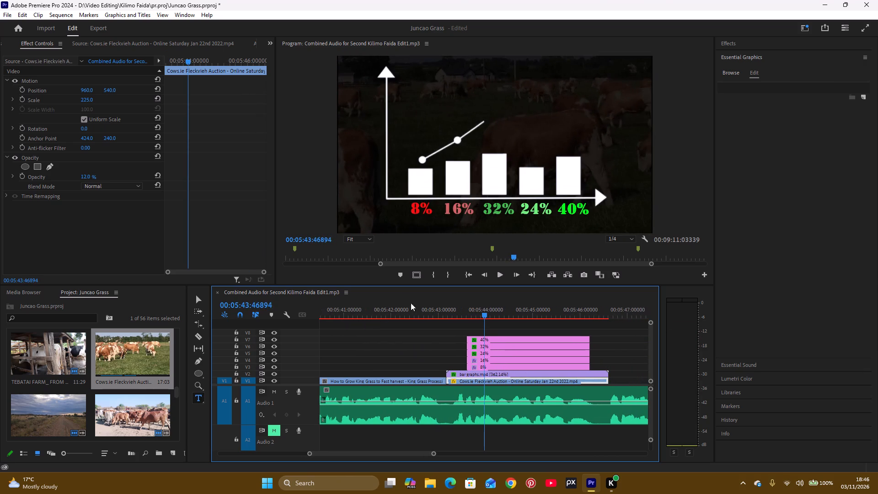
Cut the dimmed cattle clip at 00:05:43:21794, just before the graph axes appear.
click(449, 316)
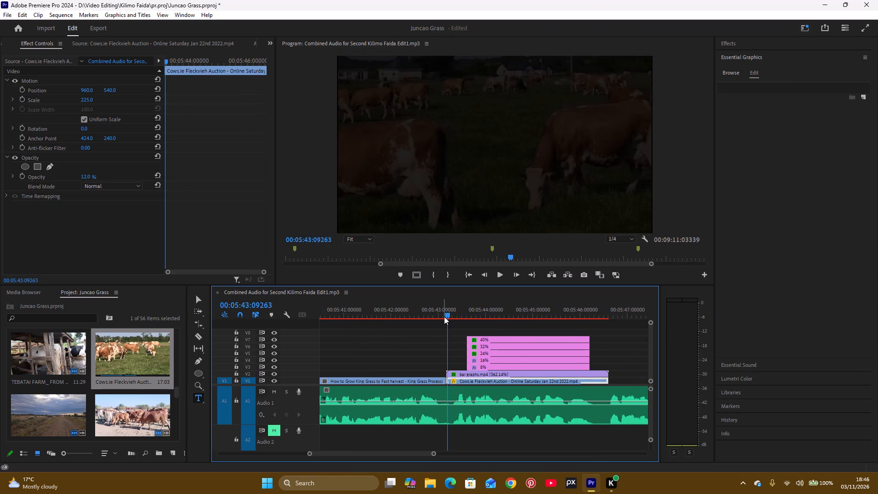
key(space)
key(space)
click(462, 314)
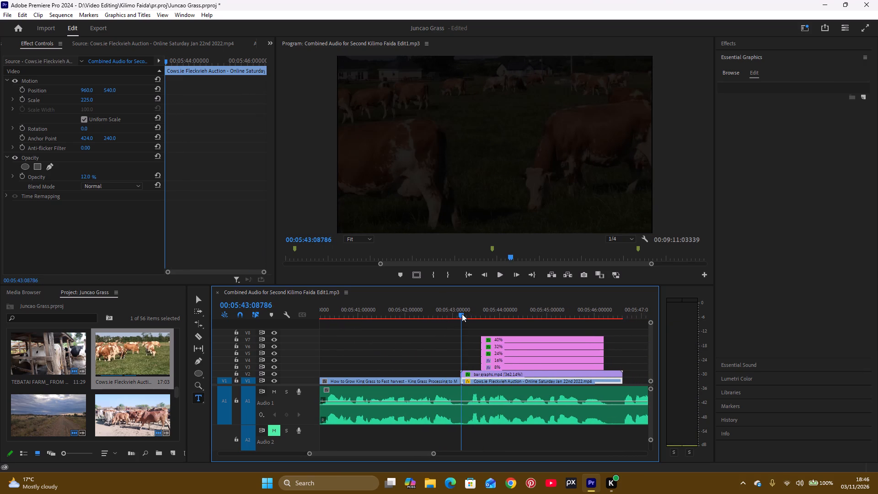
drag(462, 314, 473, 324)
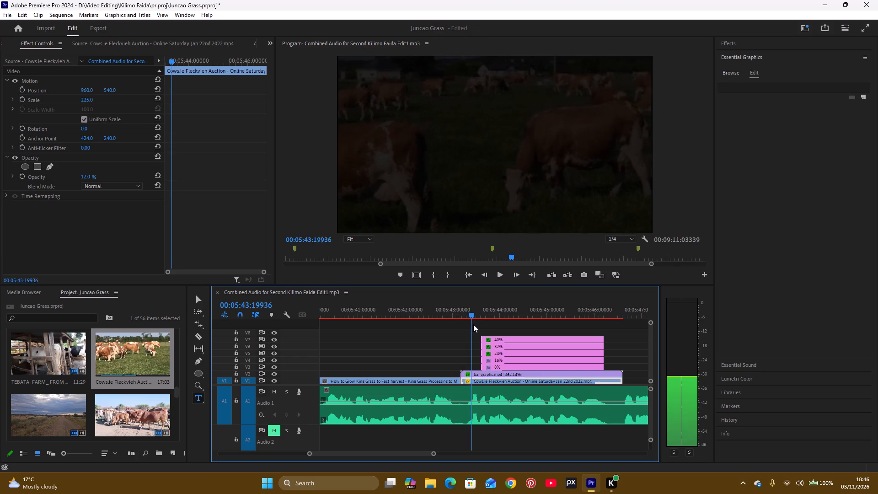
drag(473, 324, 475, 338)
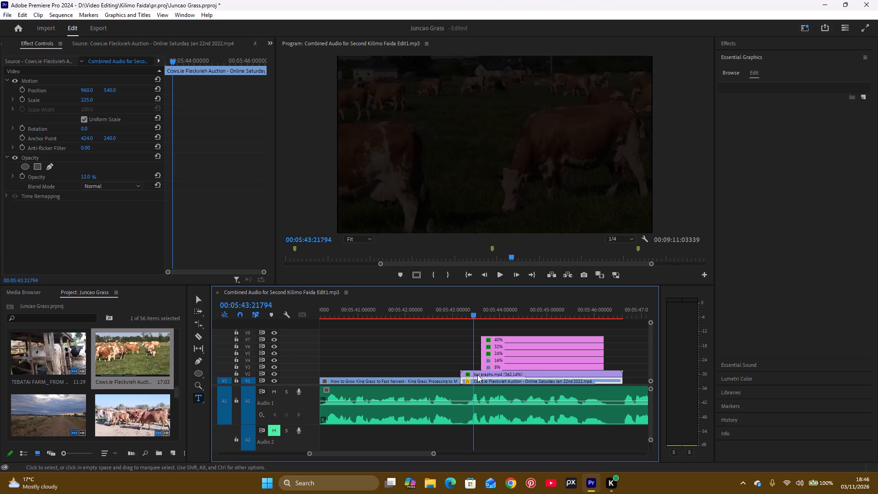
key(v)
key(c)
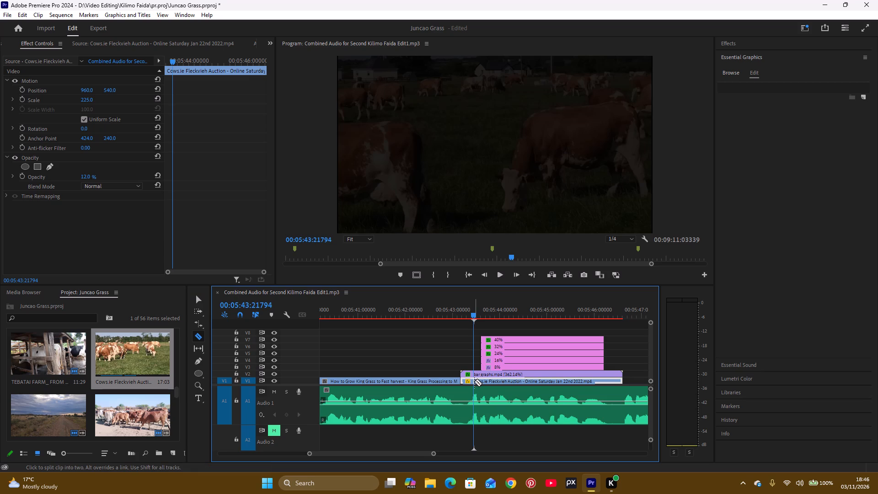
click(474, 381)
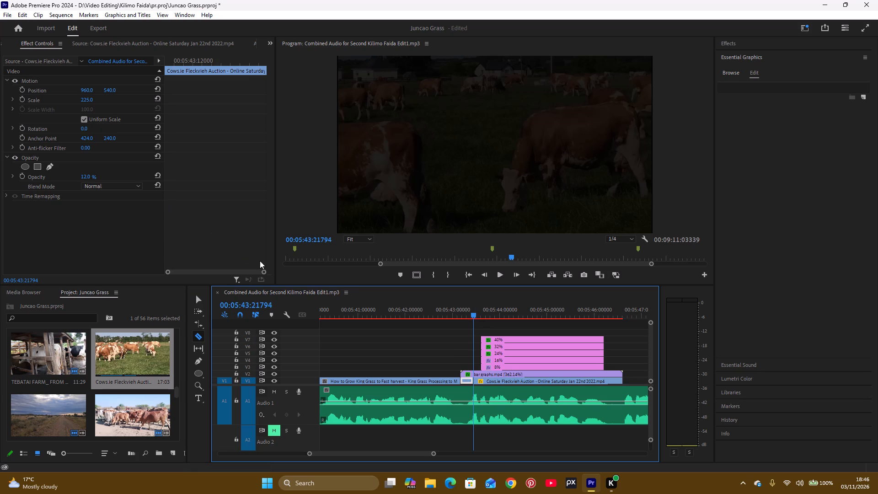
Set the opacity of the short opening piece of the cattle clip to 95%.
drag(85, 176, 93, 176)
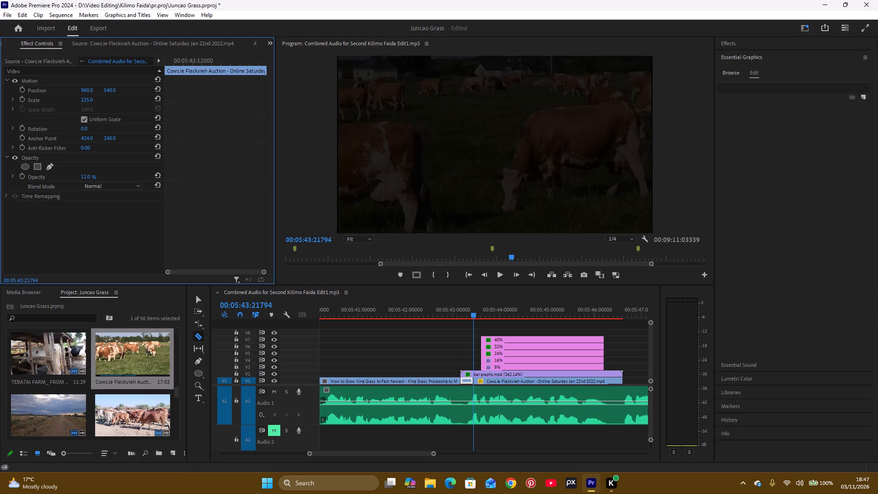
drag(93, 176, 125, 178)
Play back from the end of the king grass clip through the bar graph section to check the brightness change.
click(453, 311)
key(space)
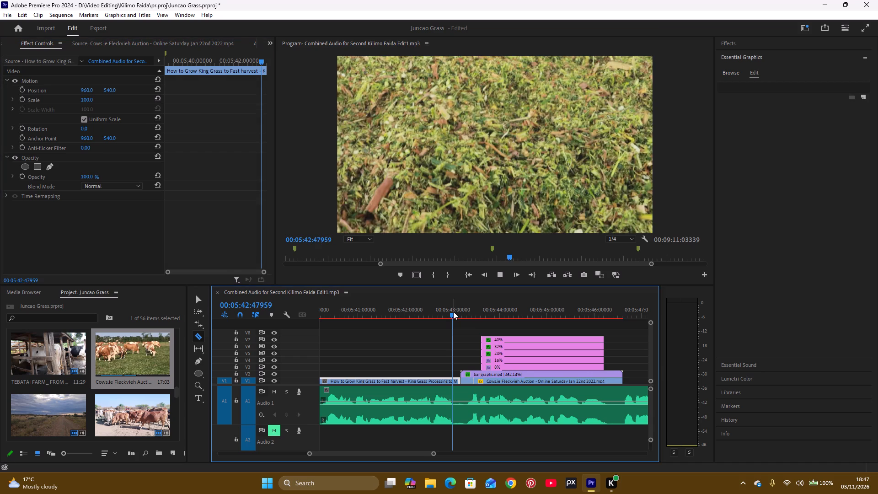
key(space)
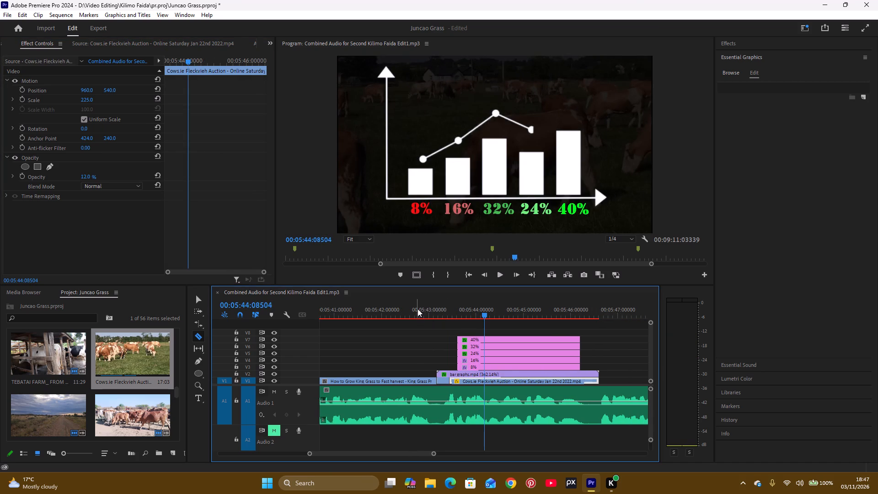
click(418, 308)
key(space)
key(space)
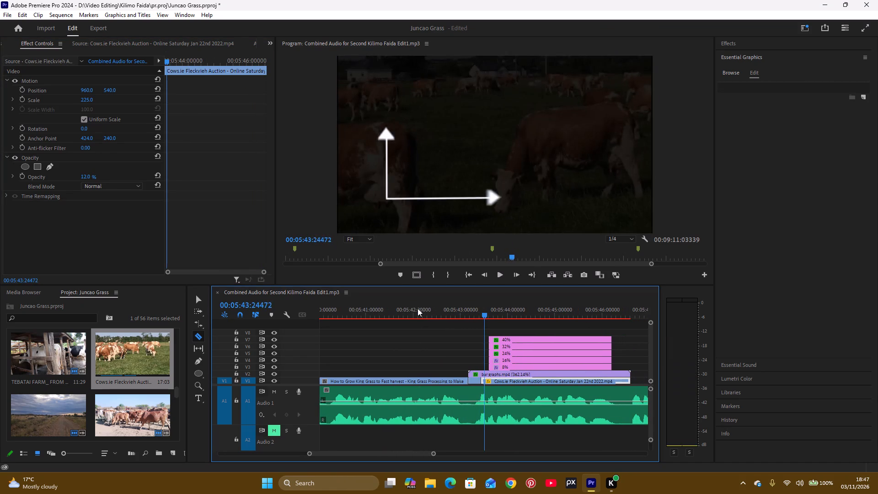
key(space)
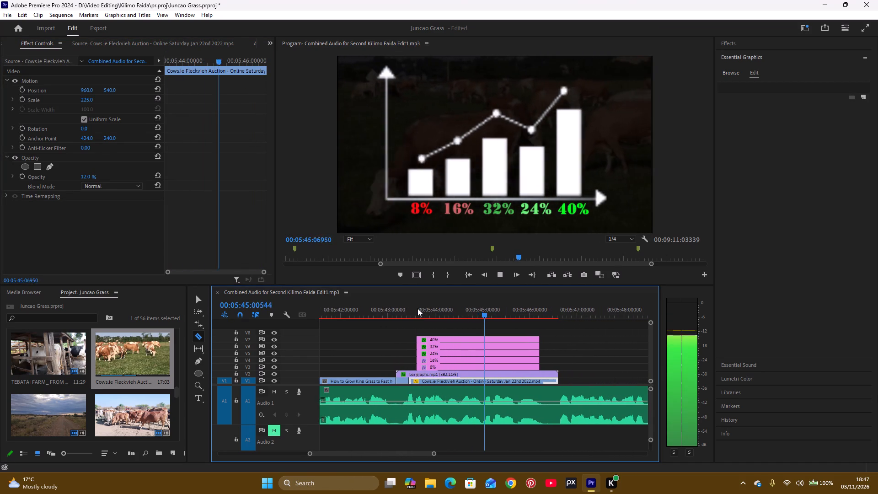
key(space)
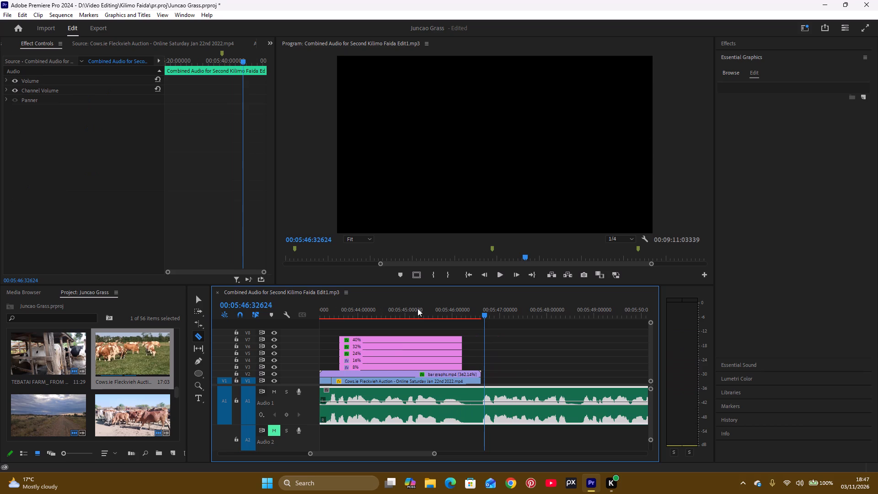
Nest the five percentage label clips, 8% to 40%, into one nested sequence with the default name.
click(370, 303)
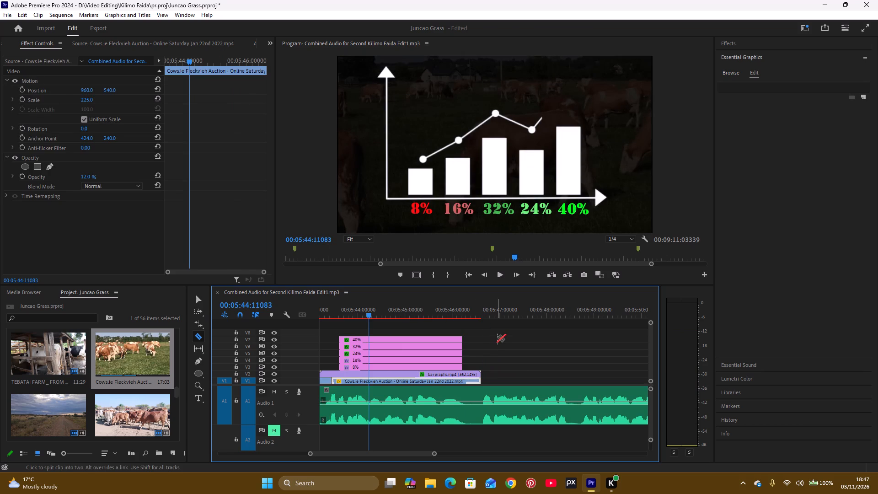
key(v)
drag(487, 323, 478, 355)
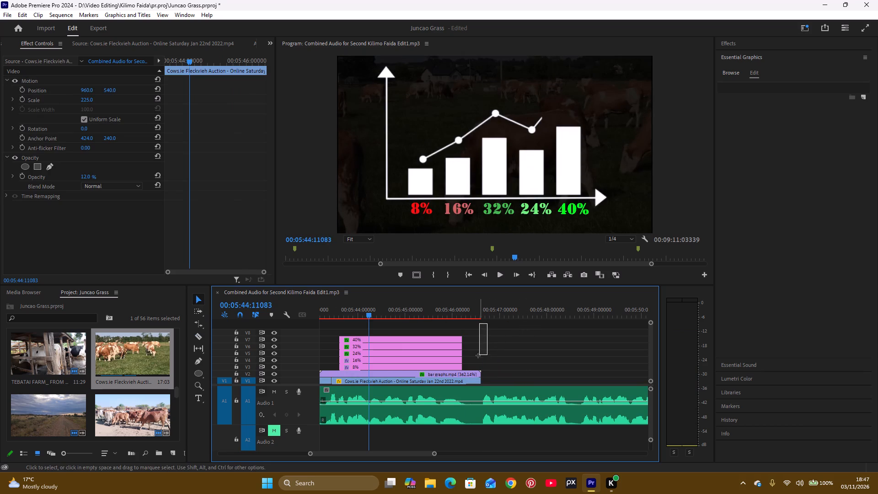
drag(478, 355, 440, 364)
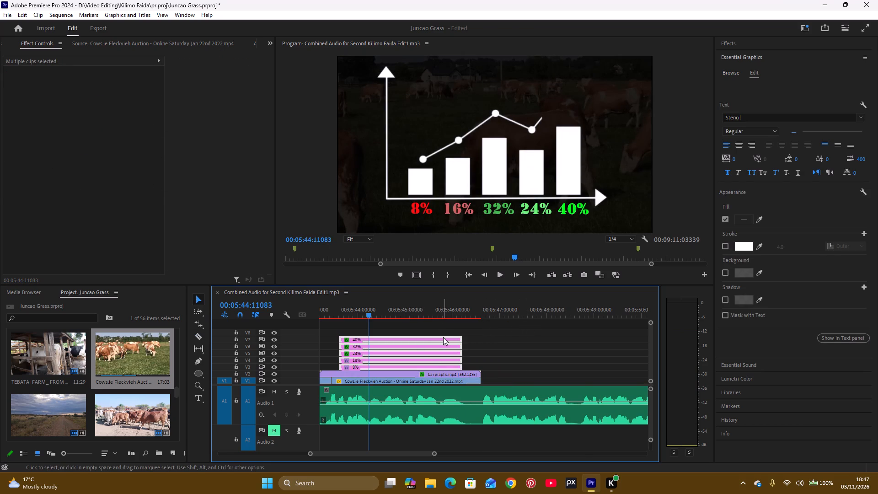
right_click(443, 337)
click(474, 253)
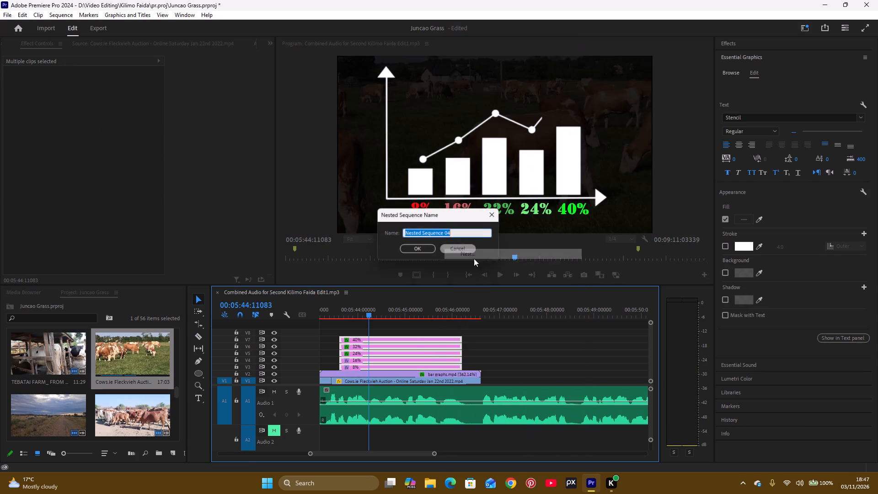
click(418, 256)
click(418, 250)
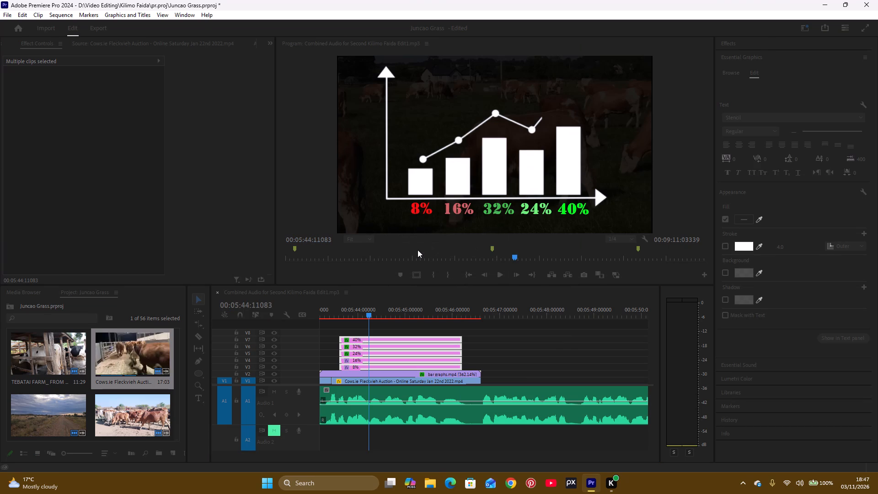